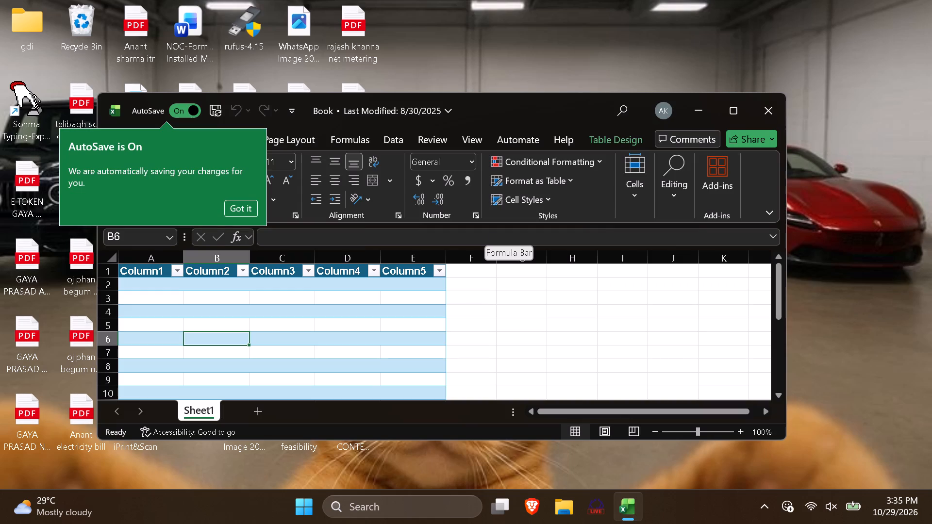
Maximize the workbook window and select cell A3 in the empty five-column table on Sheet1.
click(744, 116)
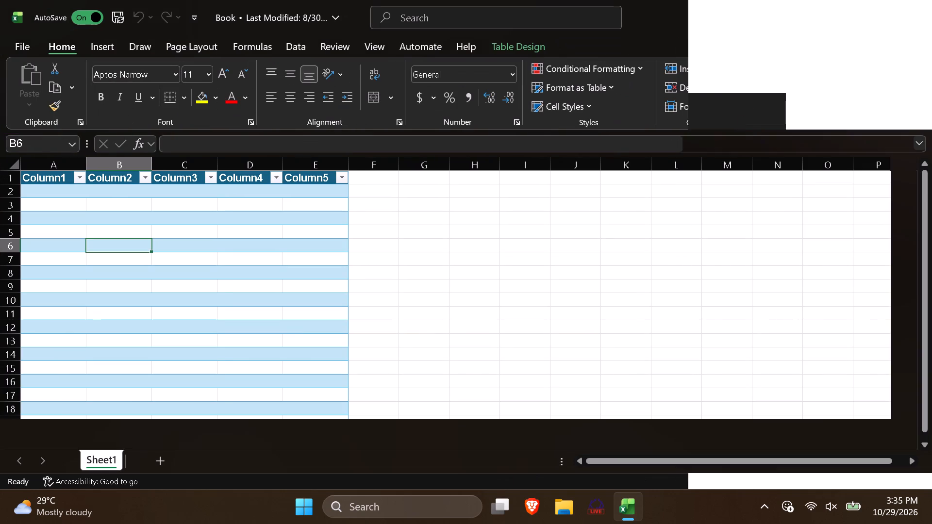
click(67, 201)
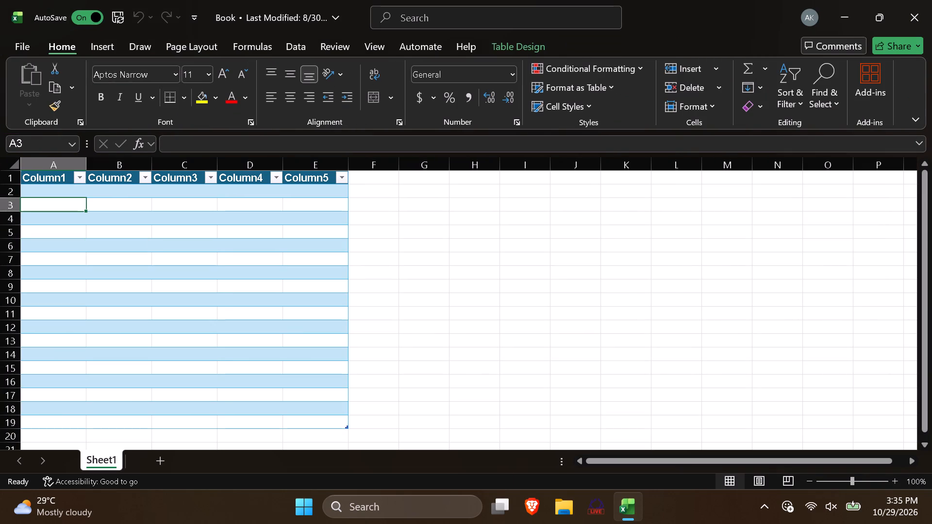
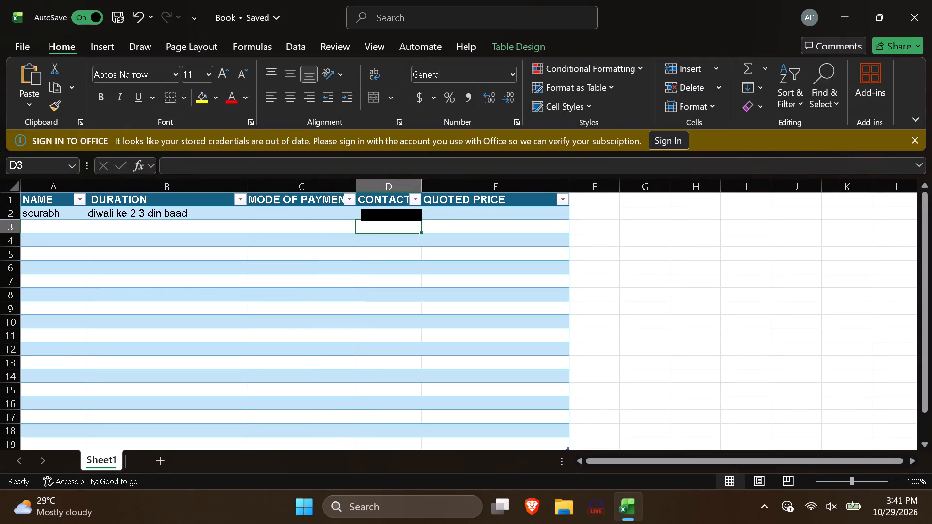
Widen the MODE OF PAYMENT, CONTACT, DURATION and NAME columns of the table.
drag(355, 190, 405, 200)
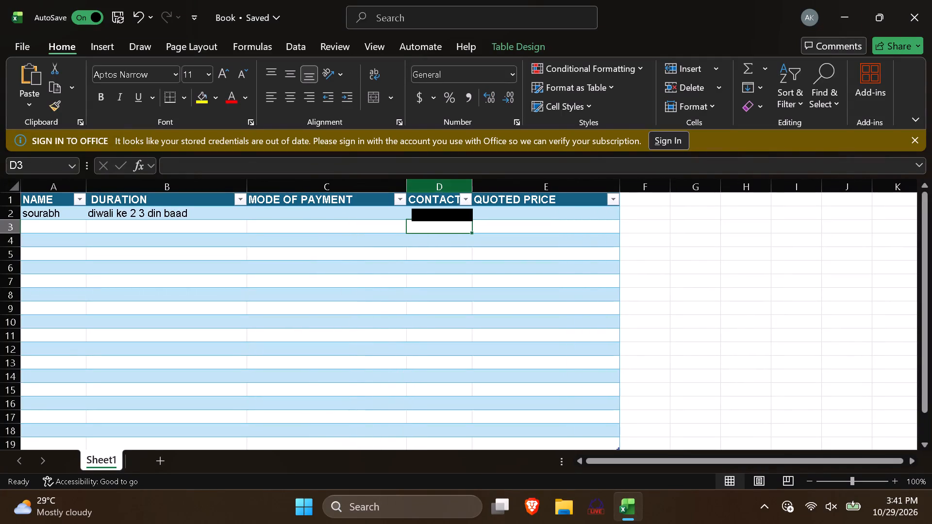
drag(471, 190, 510, 194)
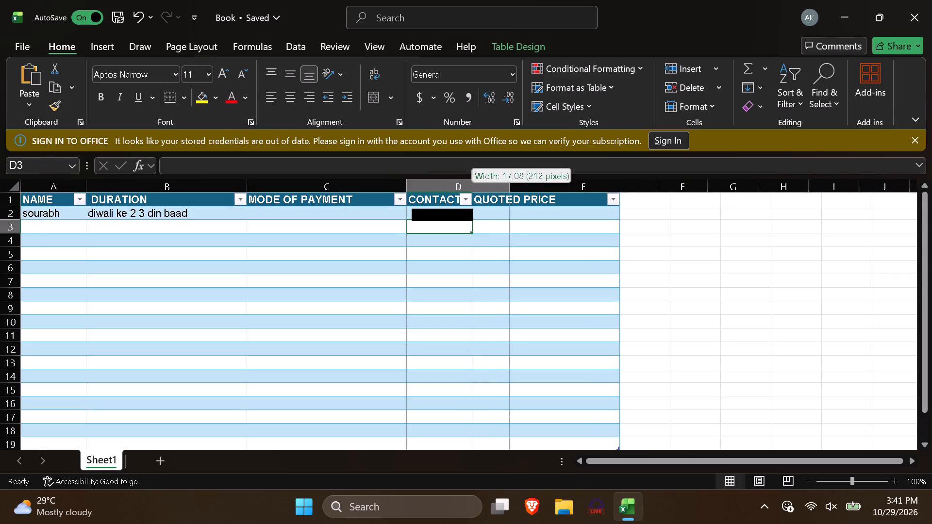
drag(510, 194, 516, 196)
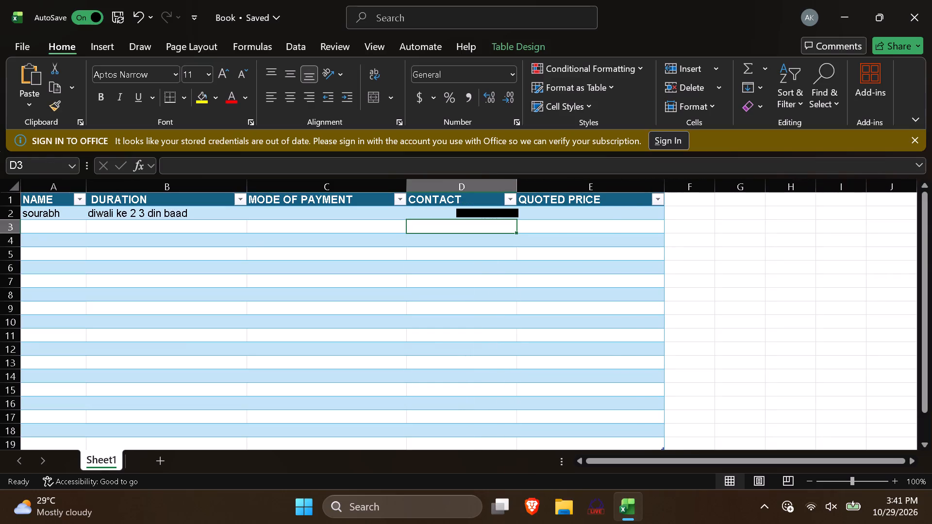
drag(246, 192, 285, 196)
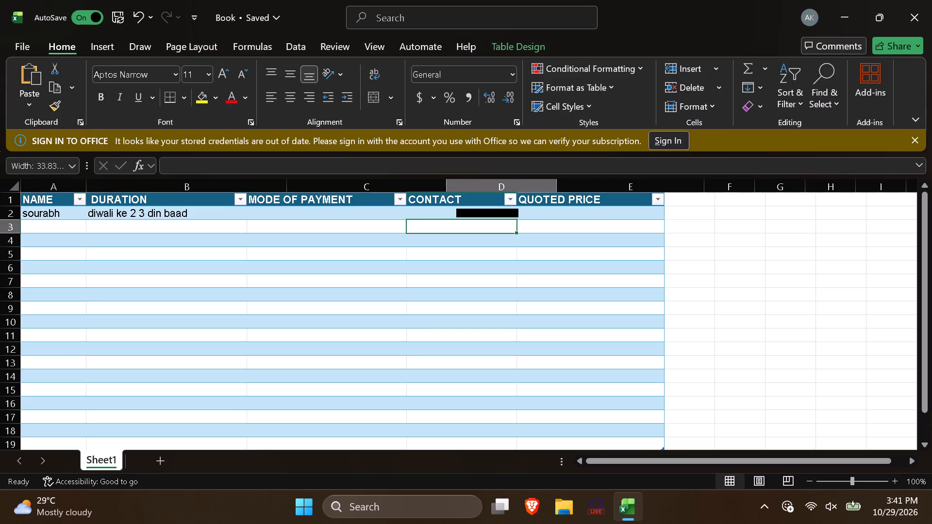
drag(83, 190, 133, 198)
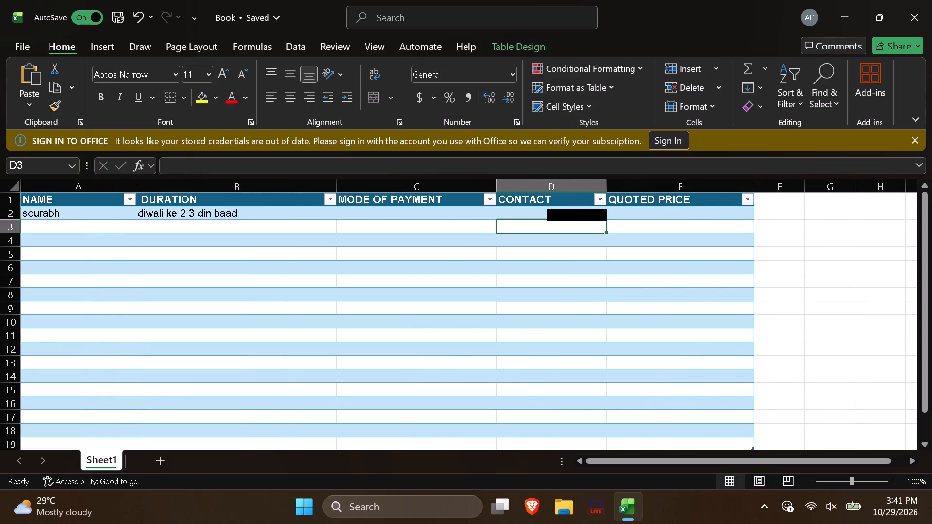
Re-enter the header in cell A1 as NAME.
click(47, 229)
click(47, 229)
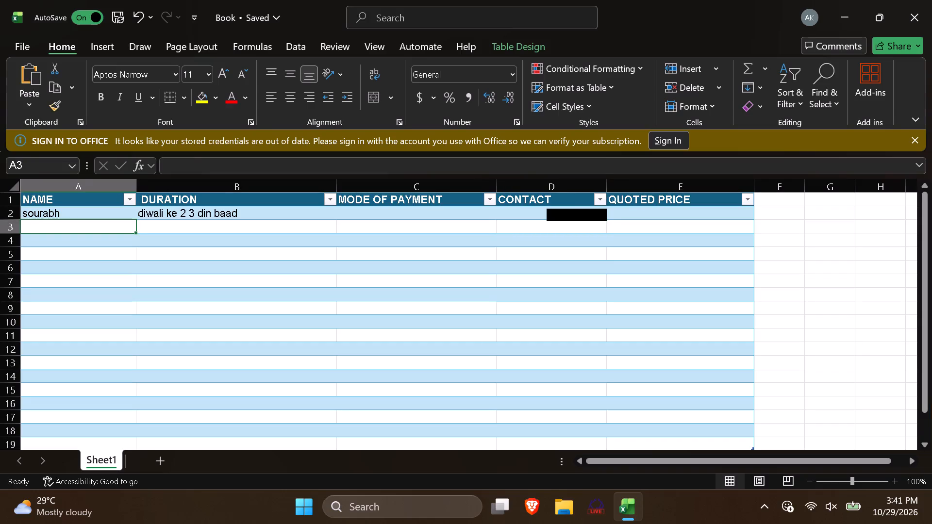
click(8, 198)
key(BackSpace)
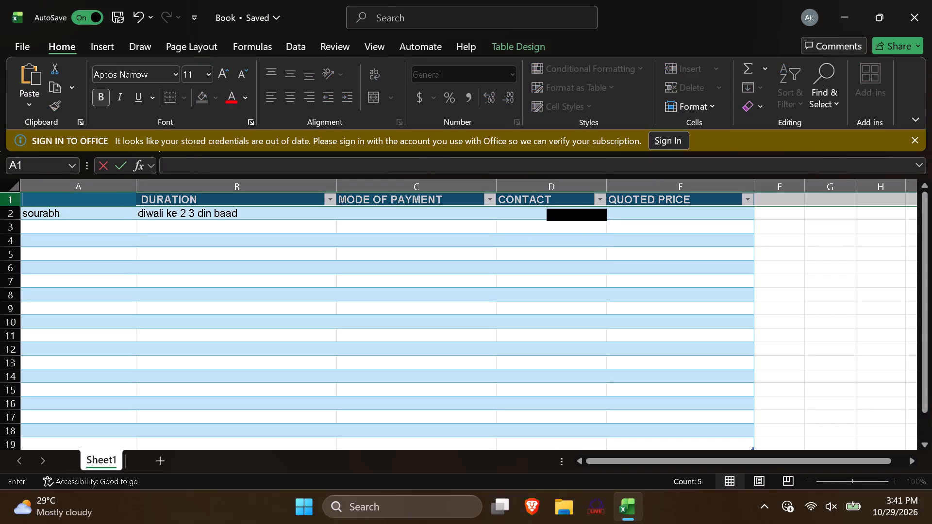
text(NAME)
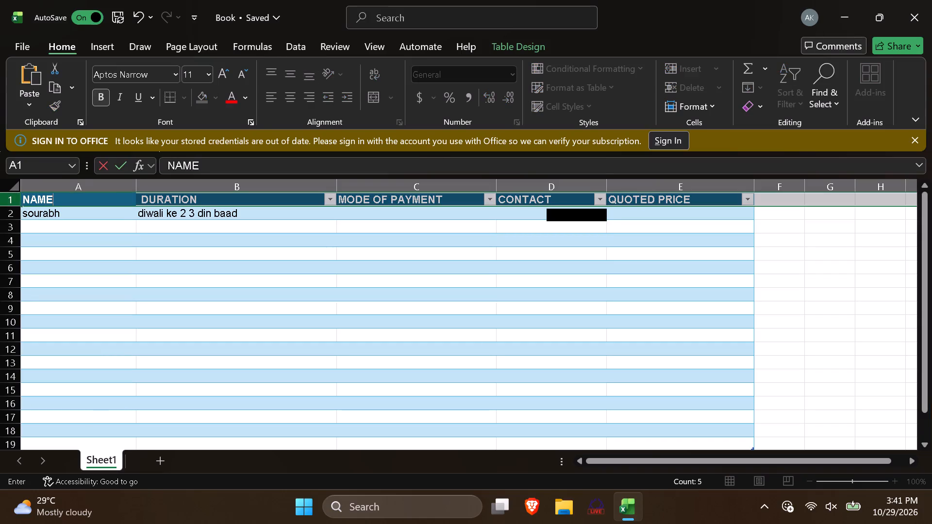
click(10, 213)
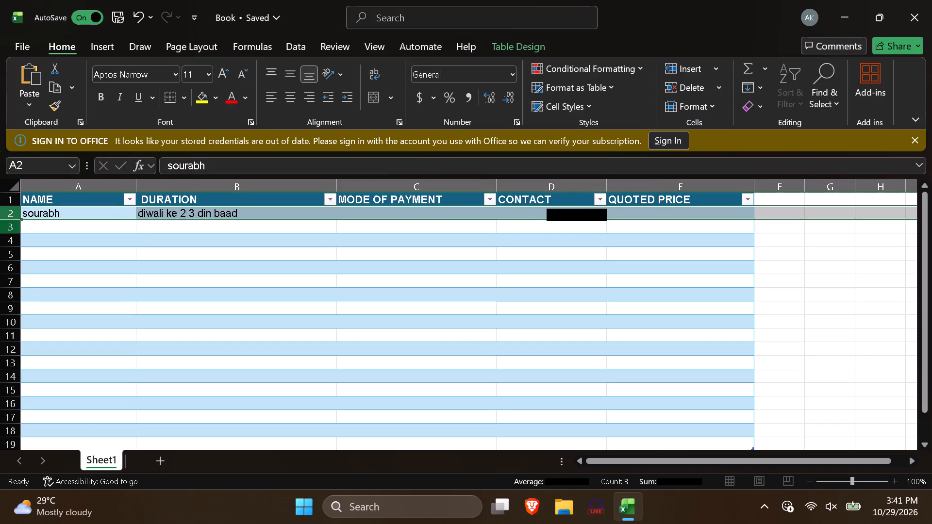
In row 2, enter CASH as the mode of payment and rewrite the duration as DIWALI KE 2 3 DIN BAAD.
click(413, 216)
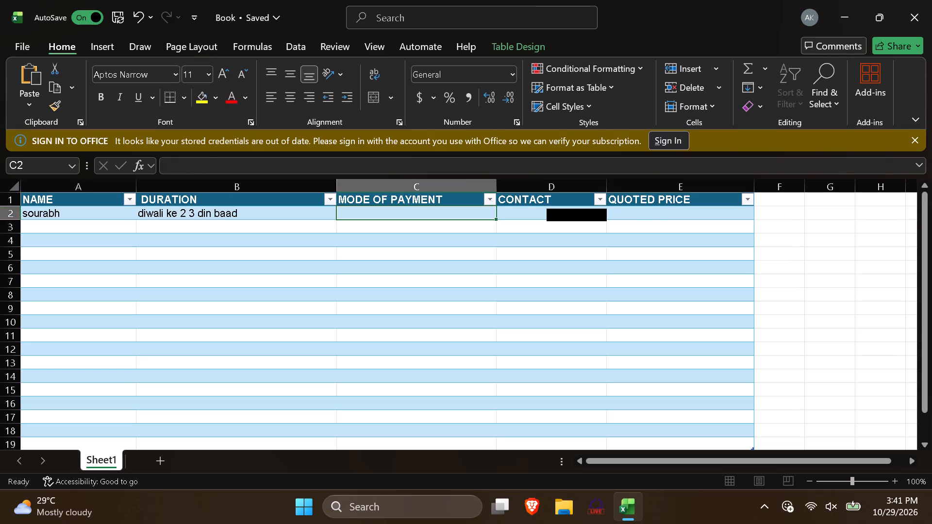
text(CASH)
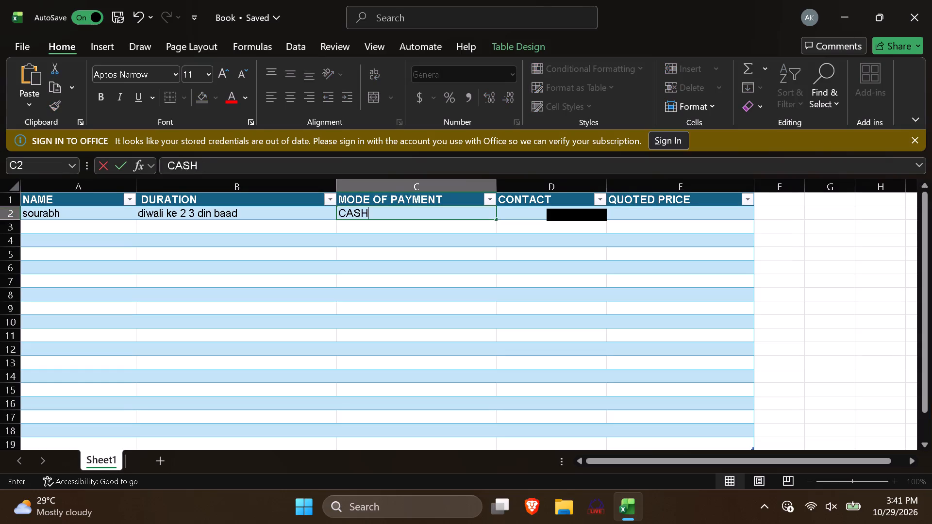
double_click(283, 217)
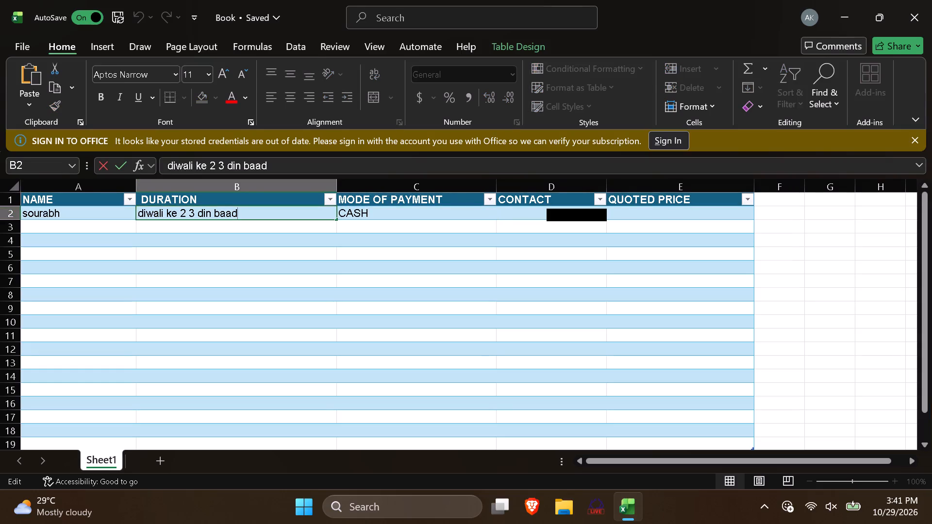
triple_click(283, 217)
key(BackSpace)
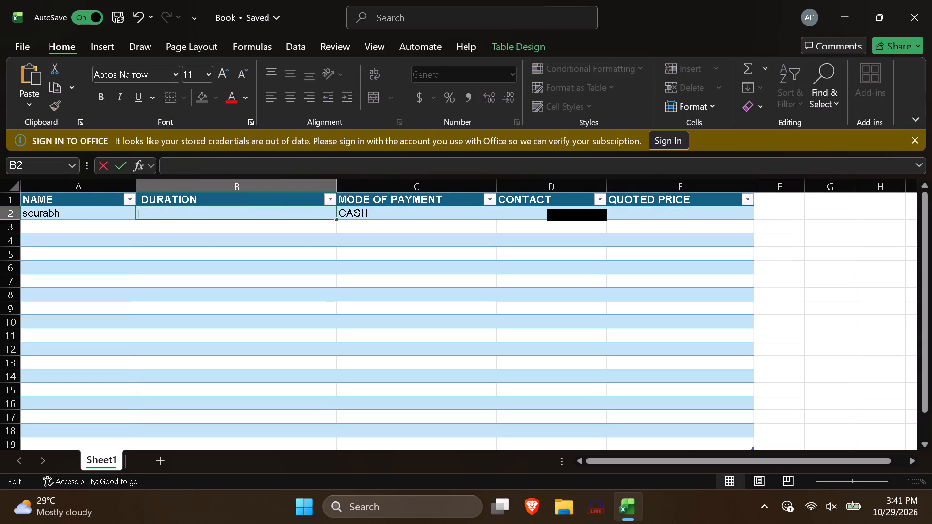
text(DIWALI KE 2 3 DIN B)
text(AAD)
key(Return)
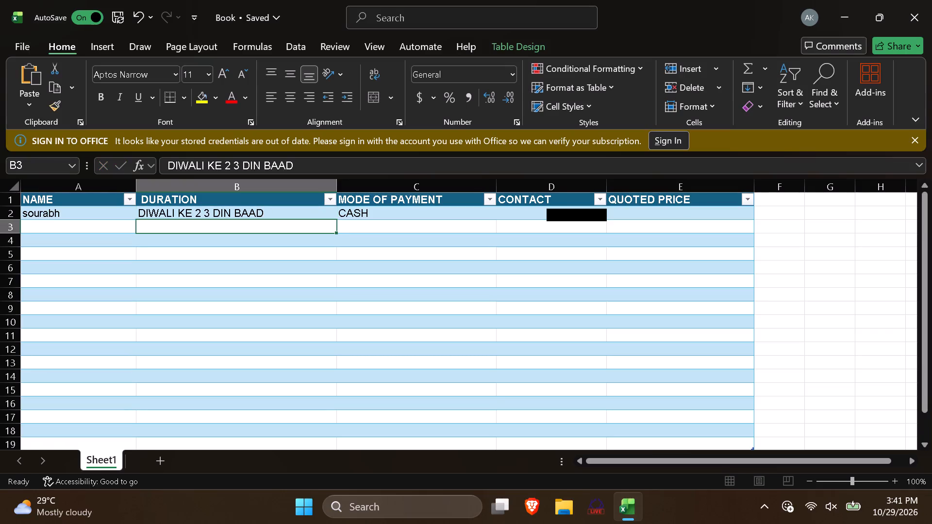
Fill row 3 with the name URMILA, duration DECEMBER KE BAAD and mode of payment CASH.
click(35, 225)
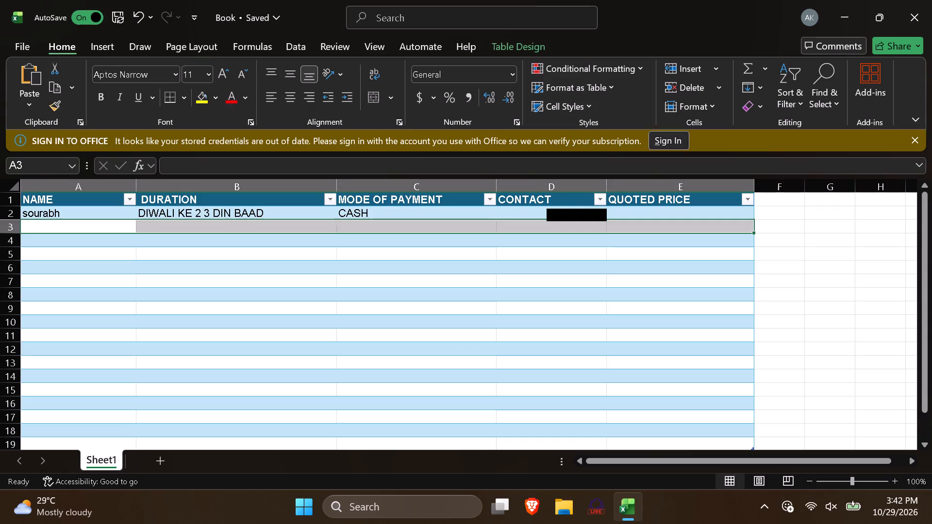
text(URMIL)
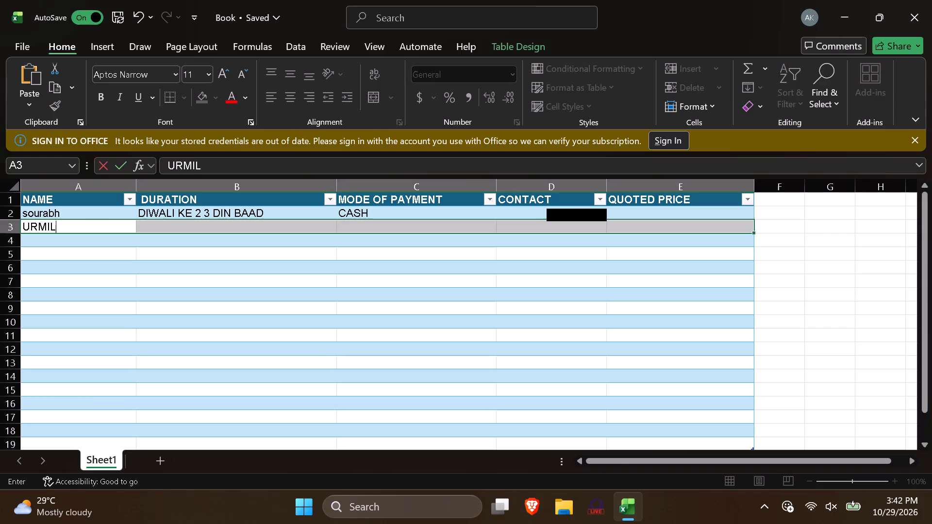
key(a)
click(175, 229)
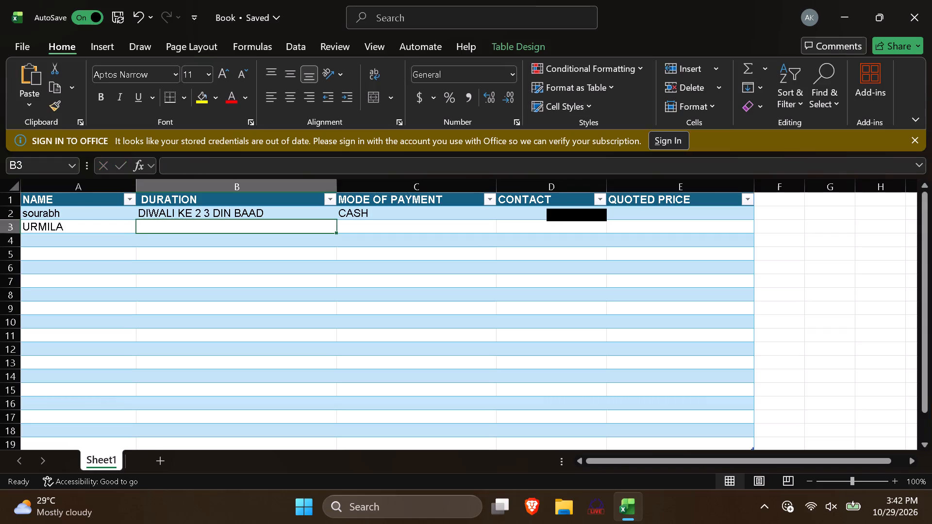
text(DECEMBER KEB)
key(BackSpace)
key(BackSpace)
key(BackSpace)
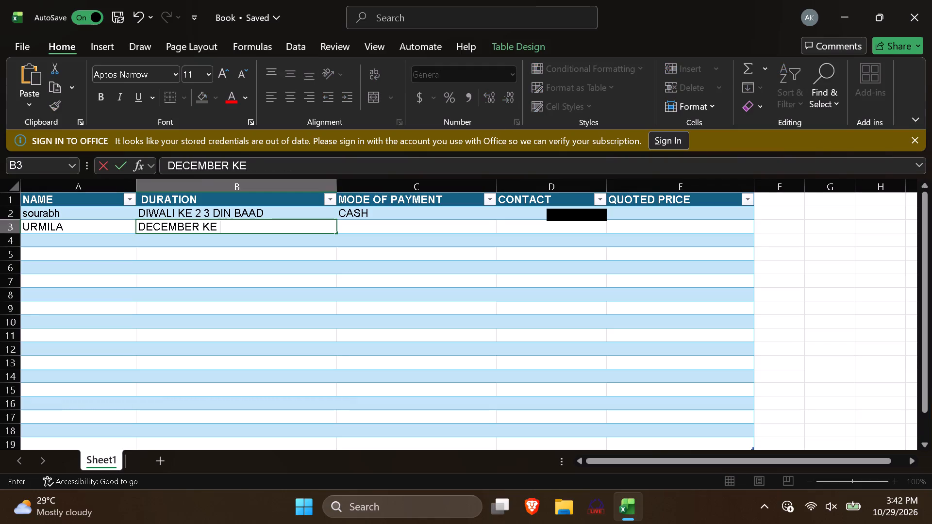
key(BackSpace)
text(AAD)
click(361, 229)
text(CASH)
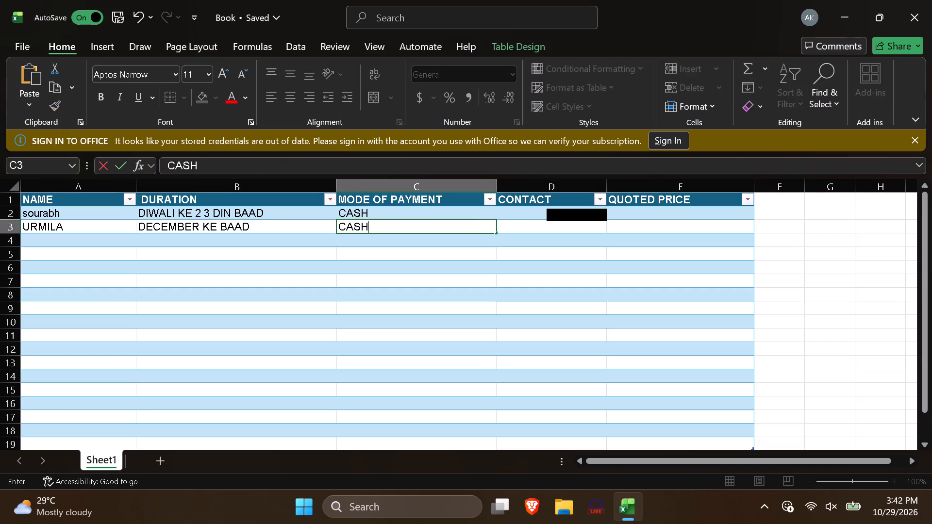
Clear the contact number in row 2.
drag(571, 228, 537, 213)
click(537, 213)
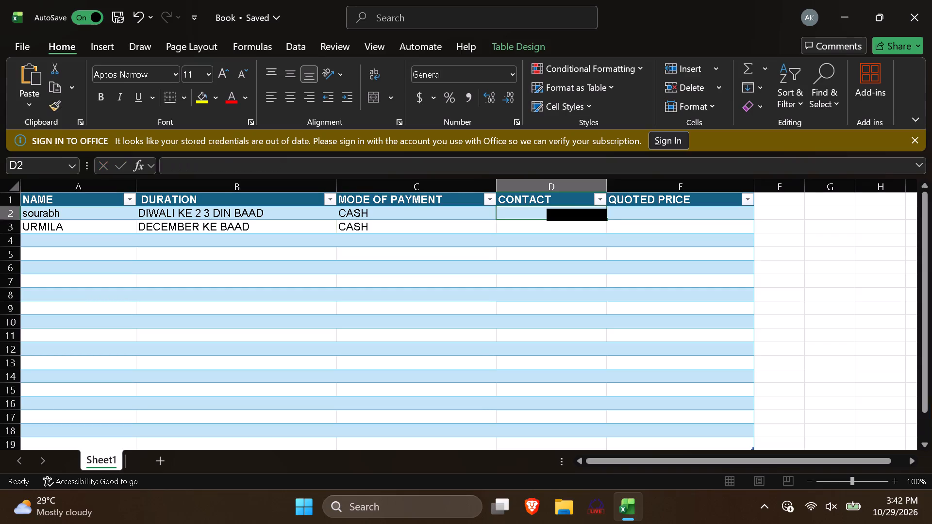
click(541, 213)
key(BackSpace)
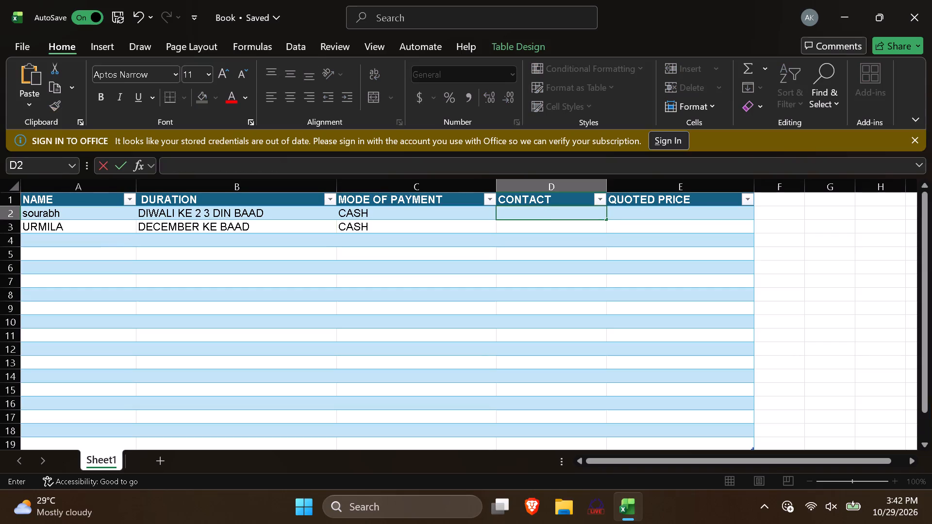
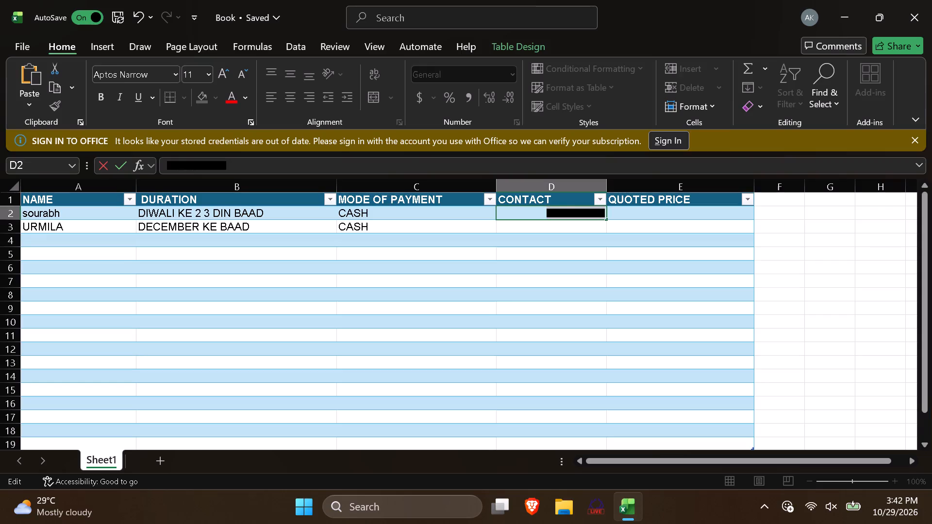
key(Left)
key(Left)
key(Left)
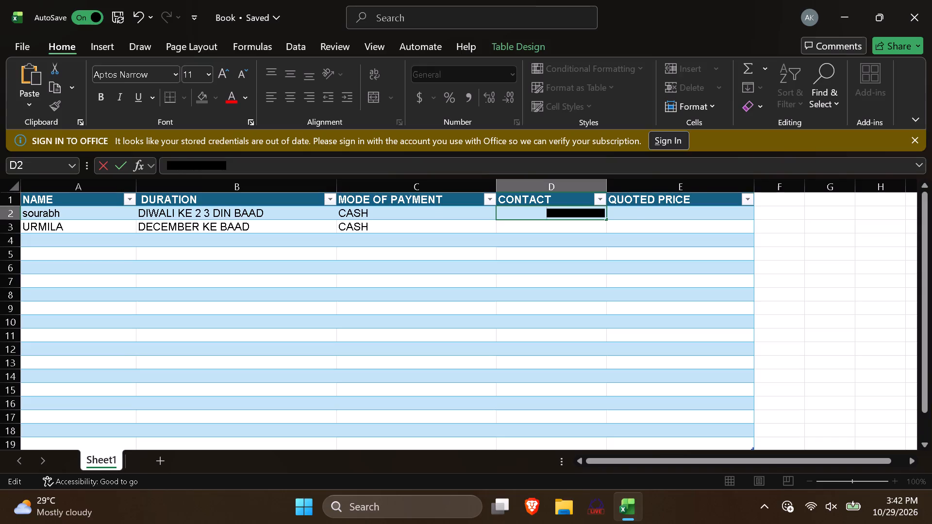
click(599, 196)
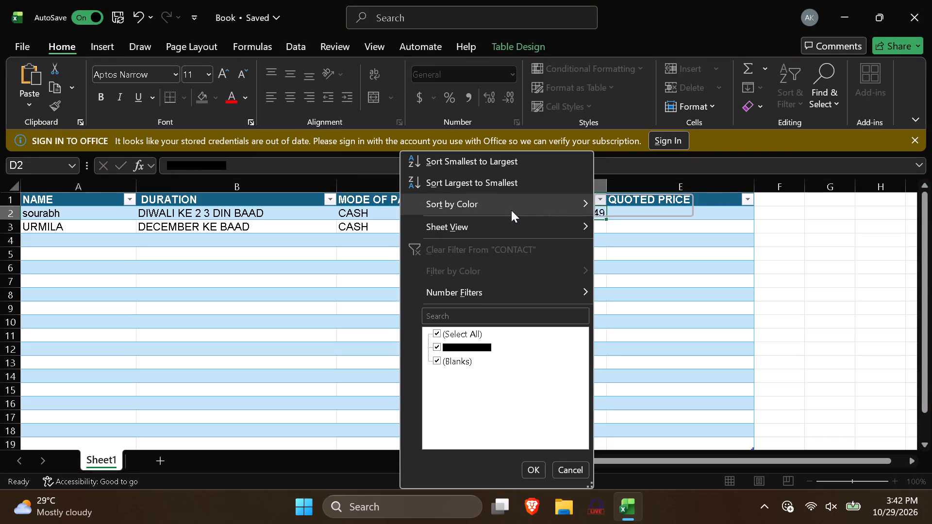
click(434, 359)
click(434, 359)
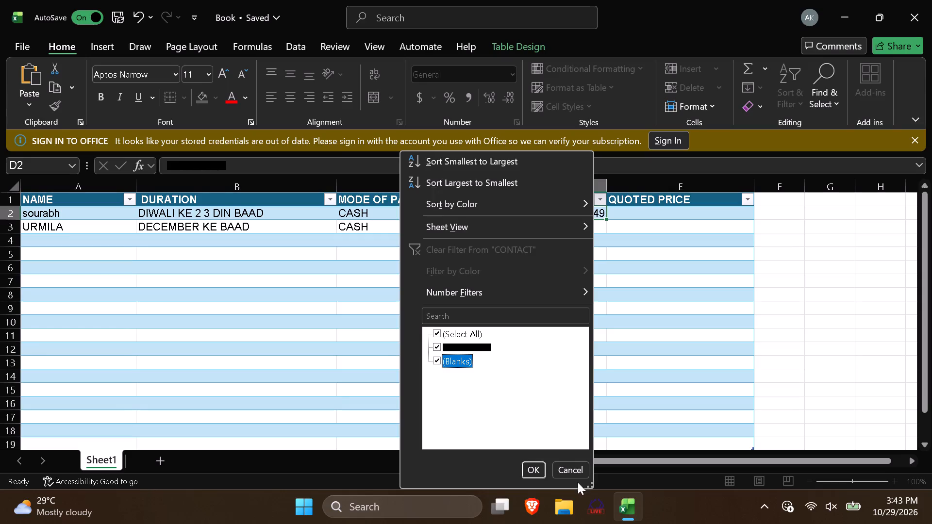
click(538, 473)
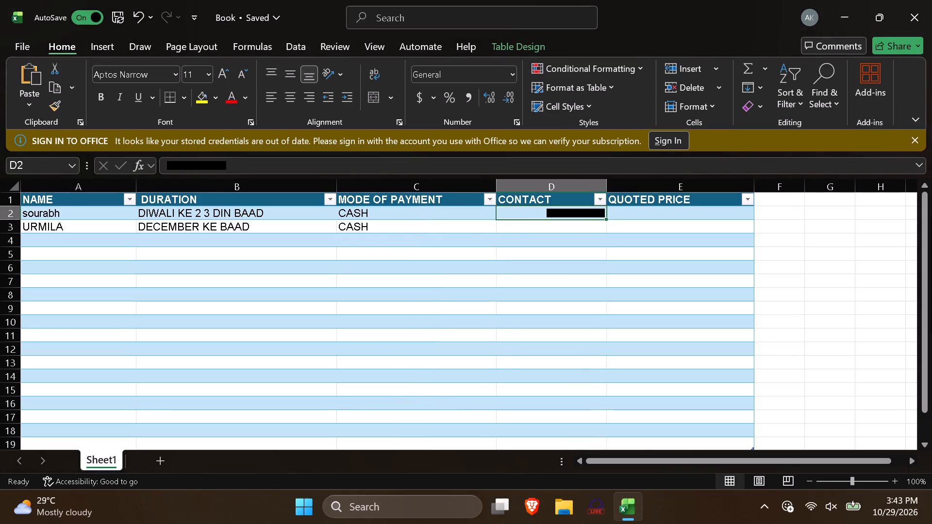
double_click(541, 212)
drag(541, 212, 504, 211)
Enter 1,90,000 as the quoted price in row 2.
click(652, 214)
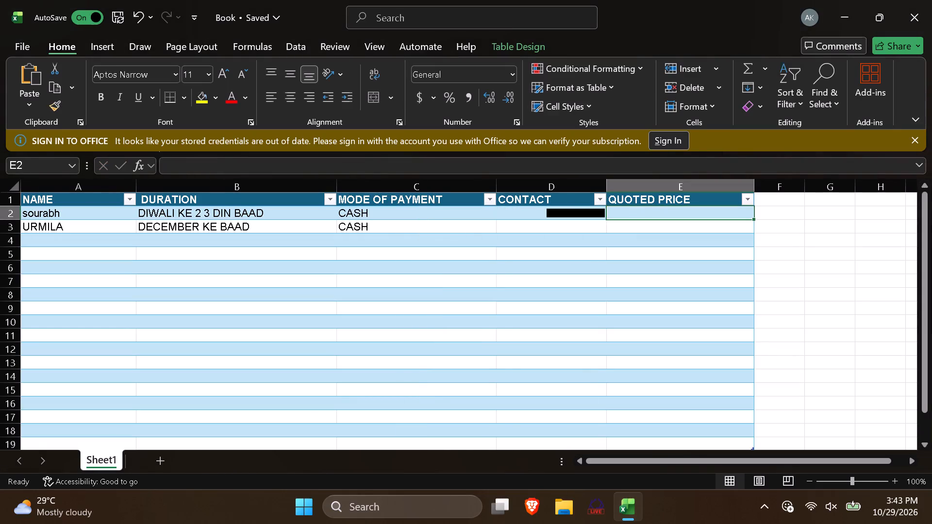
click(649, 215)
key(1)
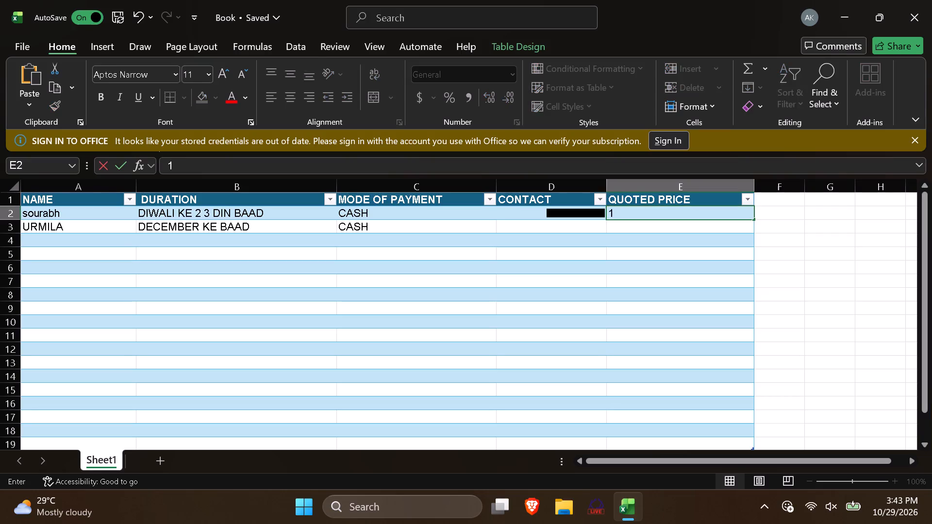
key(9)
key(BackSpace)
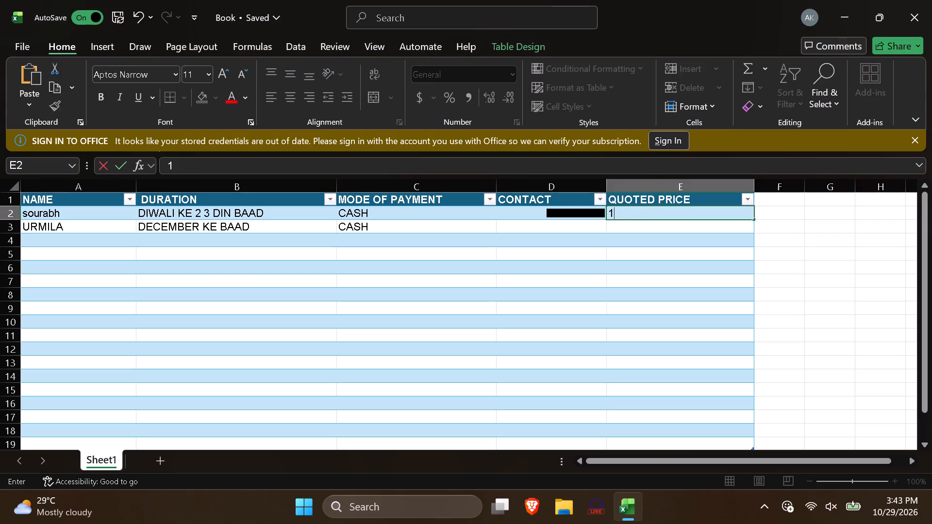
key(comma)
text(90,000)
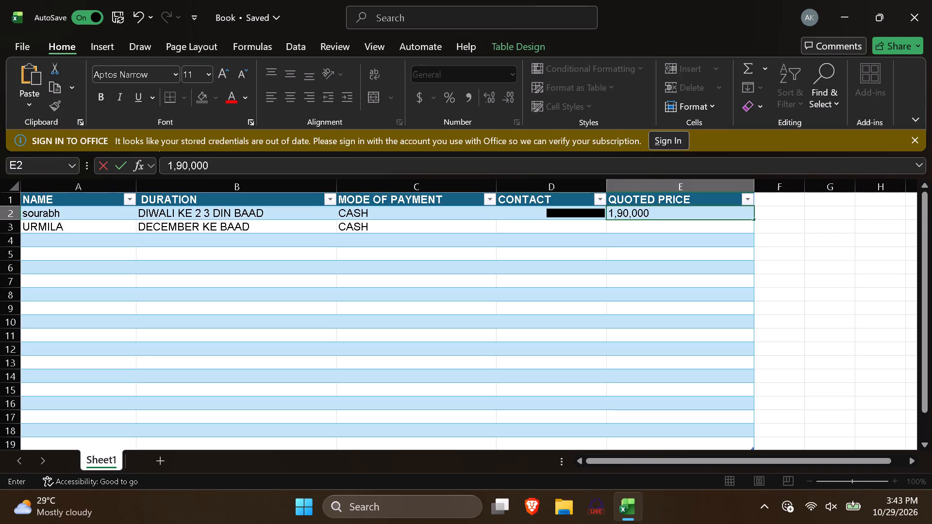
click(554, 229)
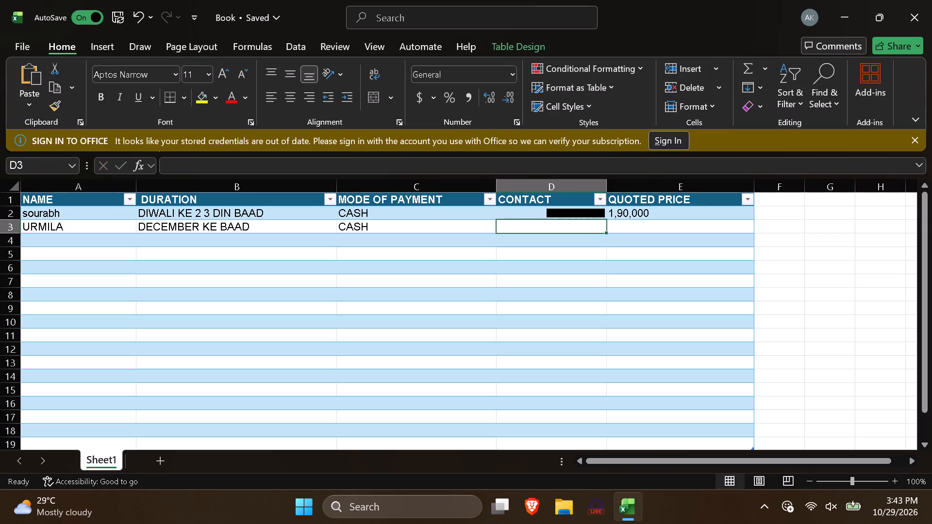
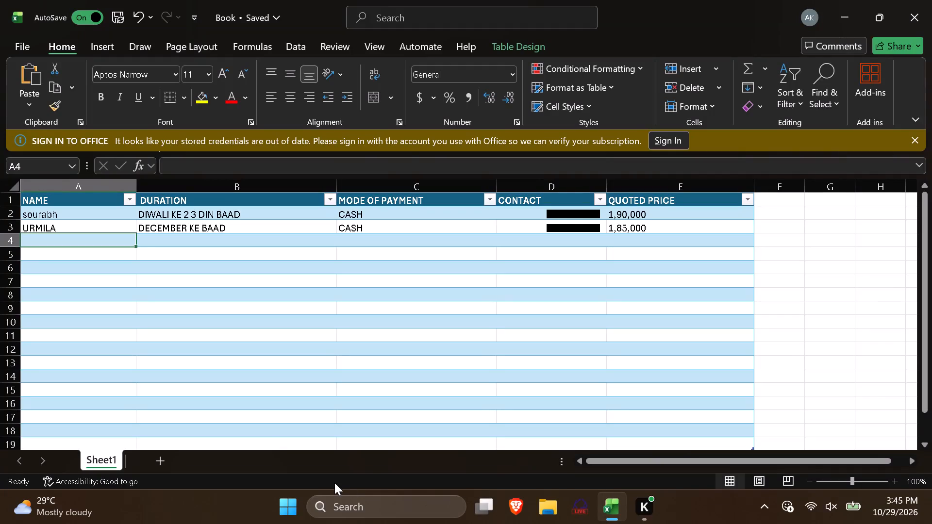
Rewrite the name in row 2 in capitals as SOURABH.
double_click(77, 216)
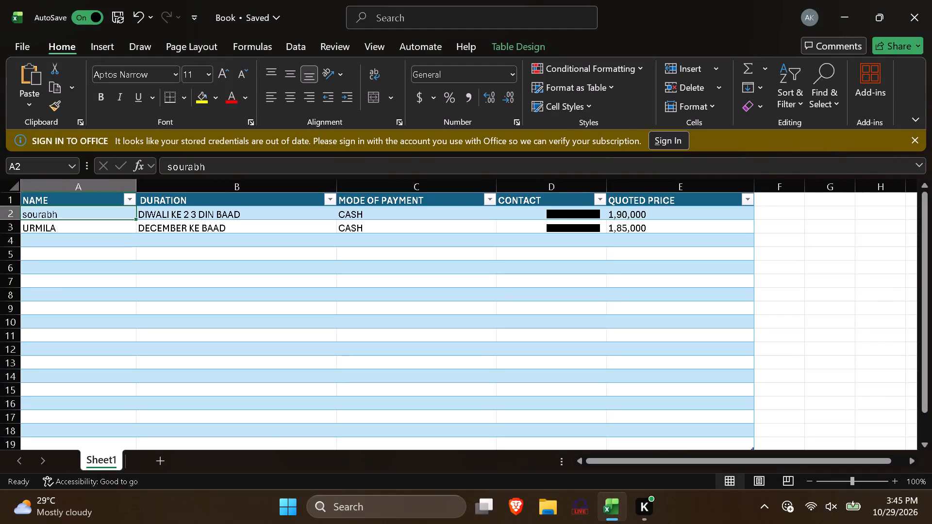
key(BackSpace)
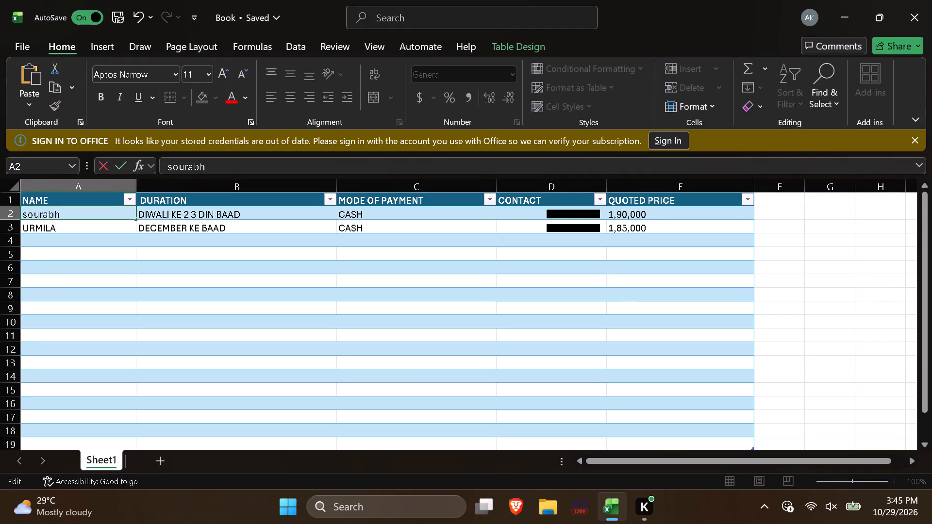
key(s)
key(BackSpace)
key(BackSpace)
key(BackSpace)
key(BackSpace)
key(BackSpace)
key(BackSpace)
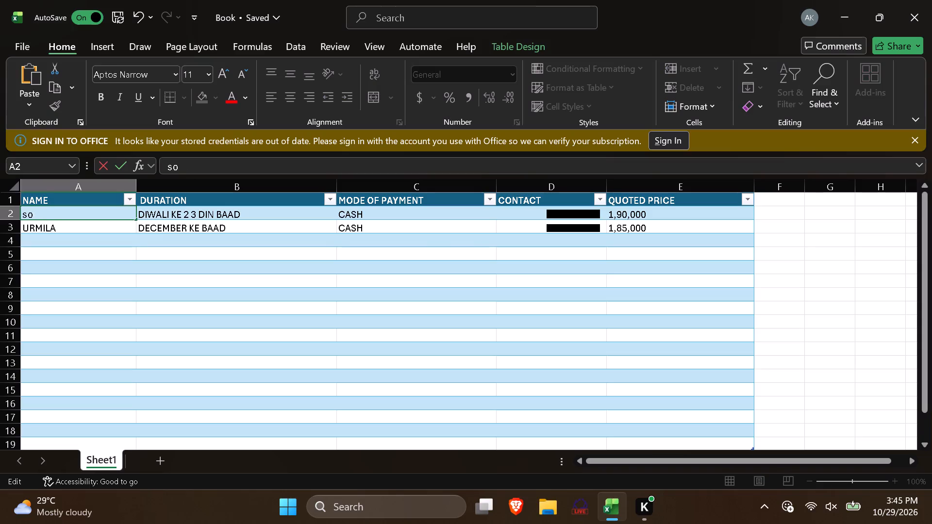
key(BackSpace)
key(BackSpace)
text(SOURABH)
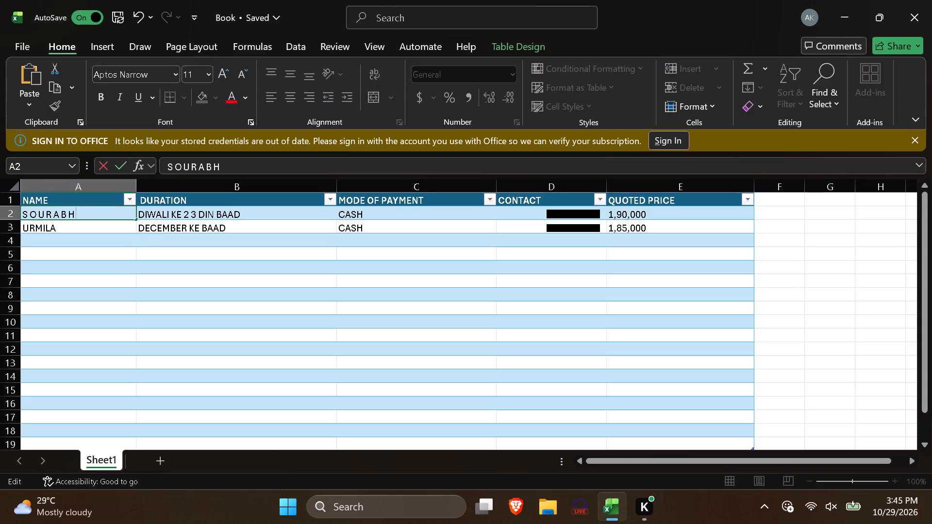
Enter BHUPINDAR as the name in row 4.
click(68, 244)
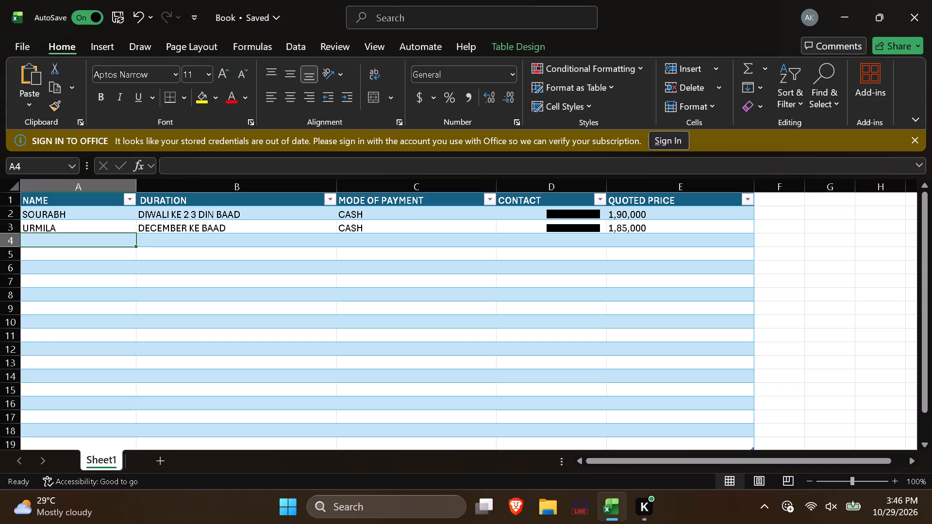
text(BHUPINDAR)
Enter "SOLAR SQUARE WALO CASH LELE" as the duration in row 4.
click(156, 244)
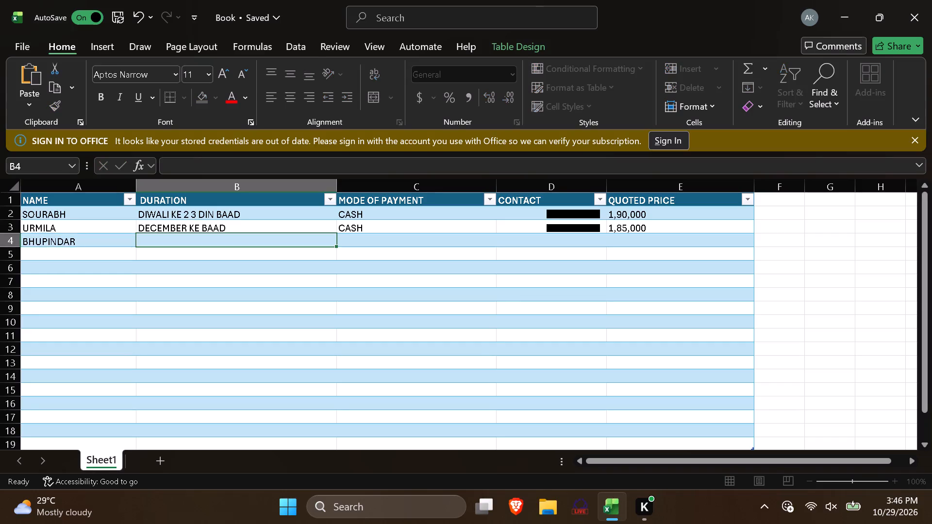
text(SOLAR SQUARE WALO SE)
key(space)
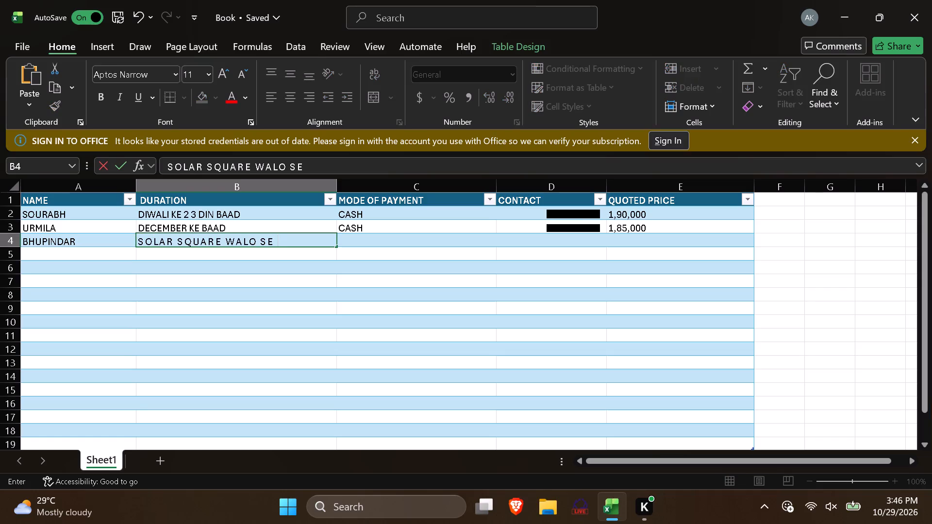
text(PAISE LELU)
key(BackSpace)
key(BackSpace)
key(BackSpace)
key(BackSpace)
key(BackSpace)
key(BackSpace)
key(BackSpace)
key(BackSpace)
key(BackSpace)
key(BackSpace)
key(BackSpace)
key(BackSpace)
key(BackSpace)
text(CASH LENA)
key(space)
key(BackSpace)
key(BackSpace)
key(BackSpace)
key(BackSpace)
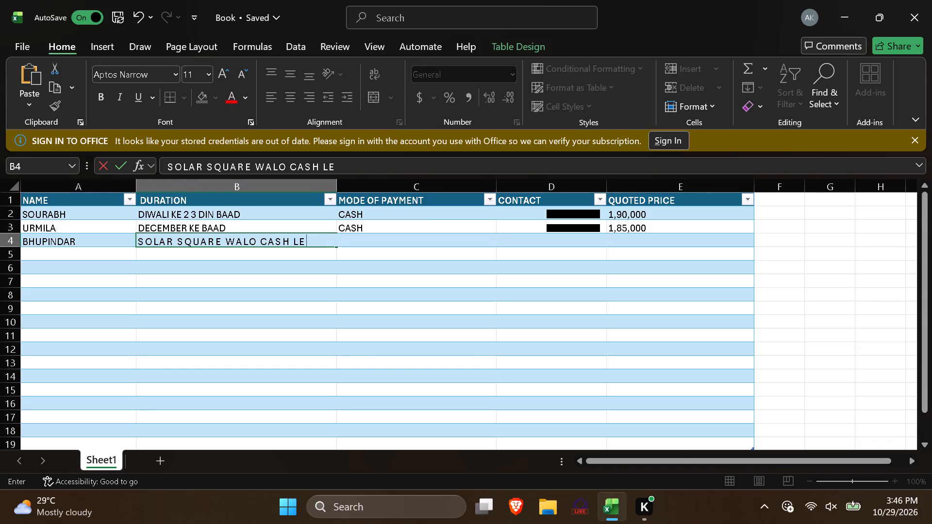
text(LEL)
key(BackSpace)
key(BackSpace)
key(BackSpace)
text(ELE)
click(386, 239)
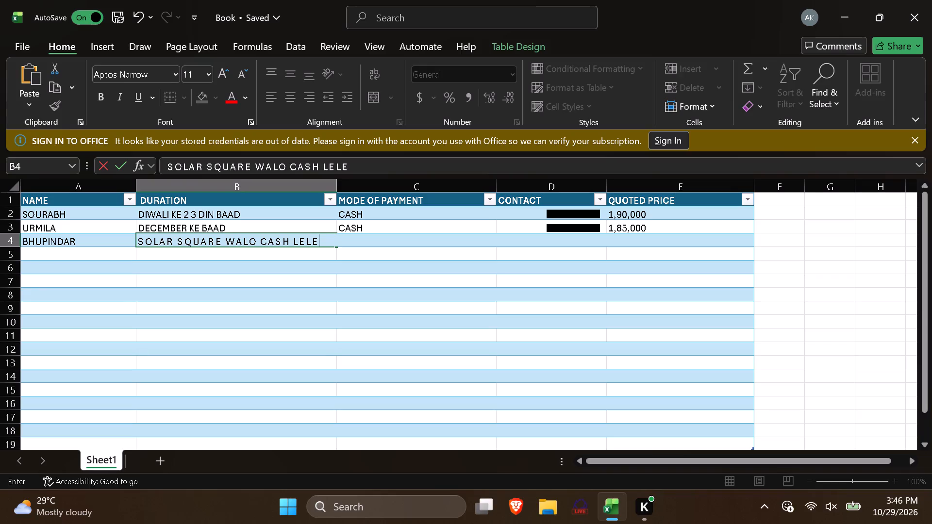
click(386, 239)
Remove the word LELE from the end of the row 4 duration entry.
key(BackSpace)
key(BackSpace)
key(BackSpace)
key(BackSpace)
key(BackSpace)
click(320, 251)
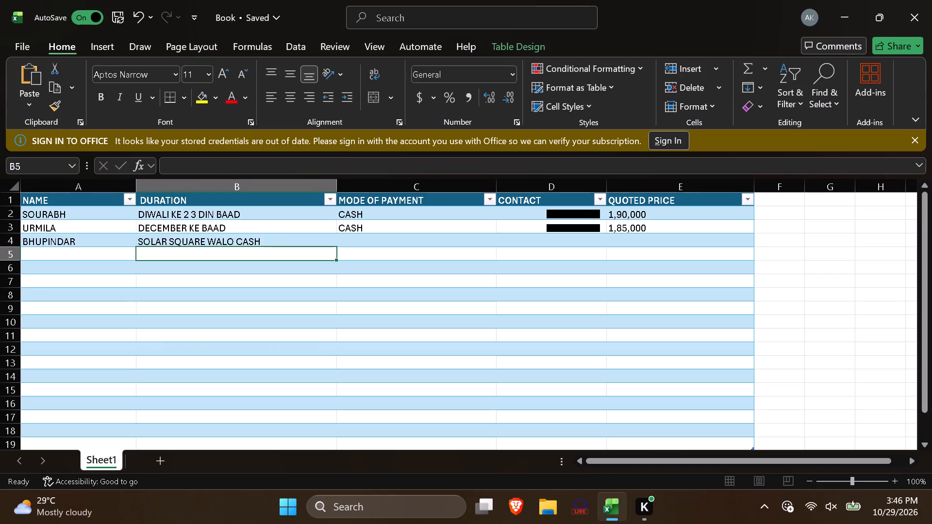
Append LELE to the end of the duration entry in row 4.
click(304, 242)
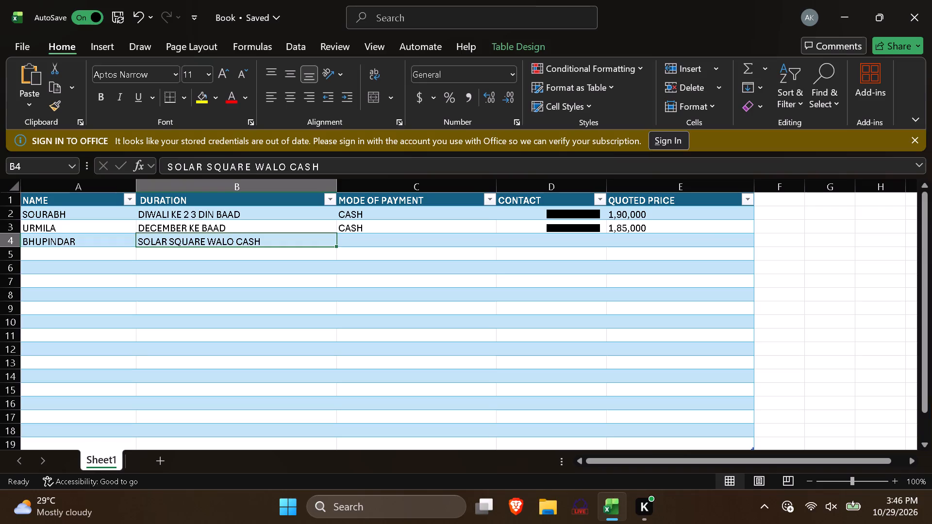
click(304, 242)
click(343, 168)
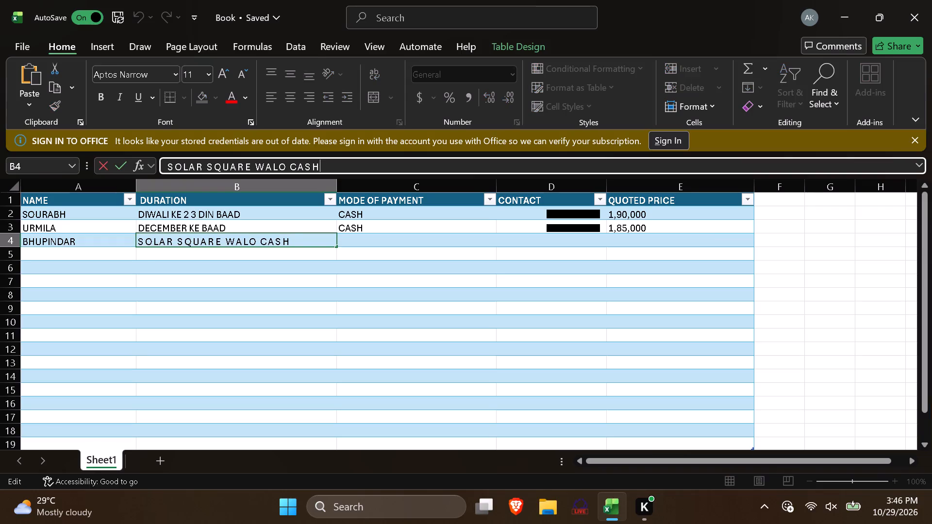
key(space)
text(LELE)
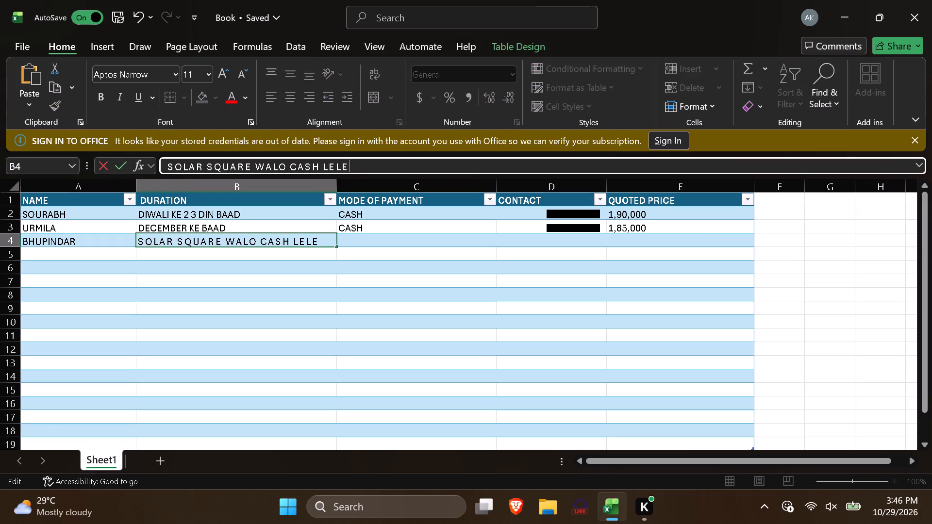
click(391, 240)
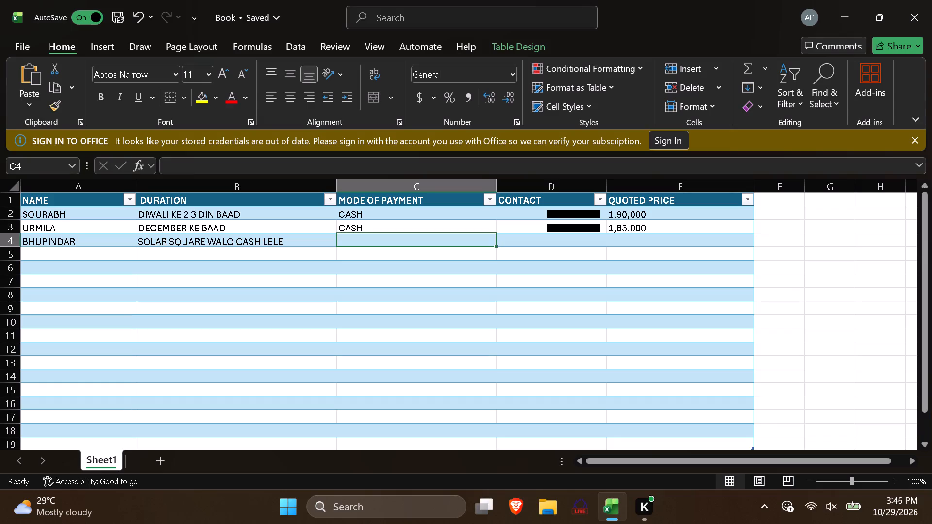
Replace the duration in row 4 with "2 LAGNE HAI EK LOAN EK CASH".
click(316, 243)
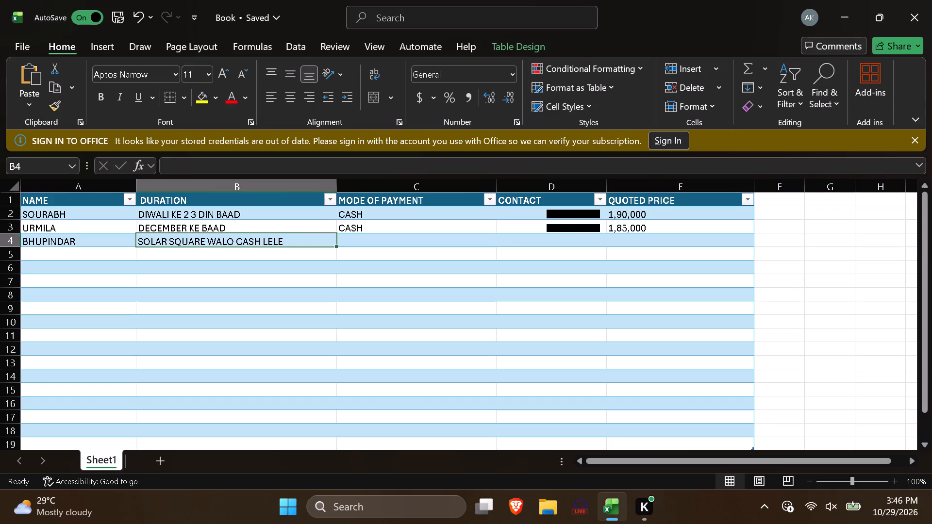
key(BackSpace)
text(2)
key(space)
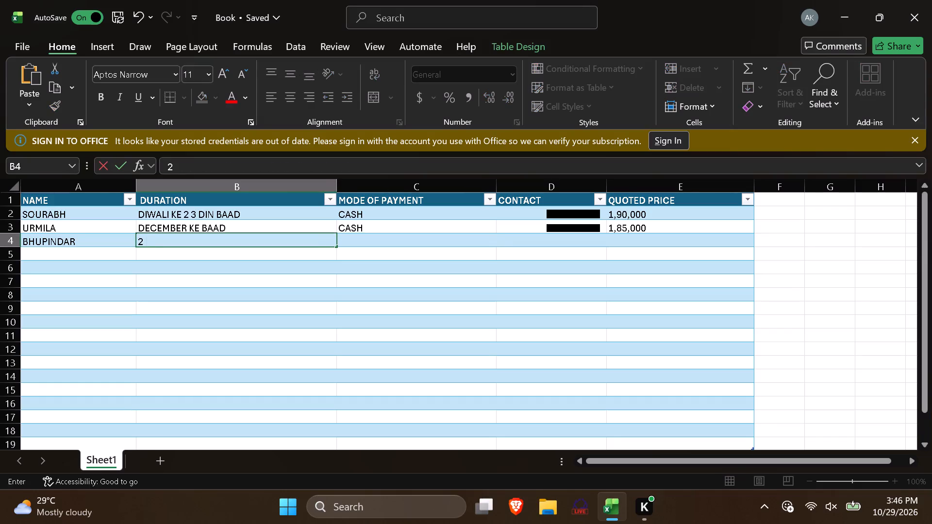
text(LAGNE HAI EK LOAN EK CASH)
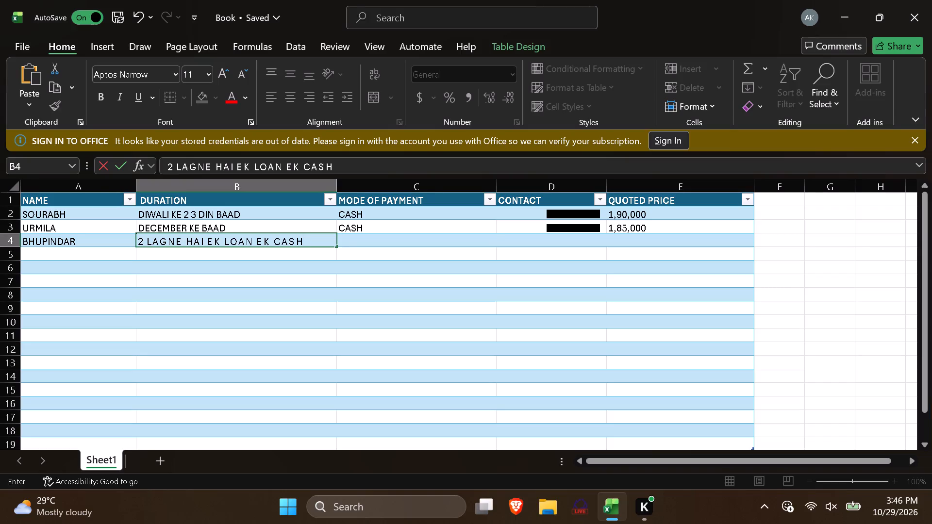
Enter "EK LOAN EK CASH 3KW" as the mode of payment in row 4.
click(362, 239)
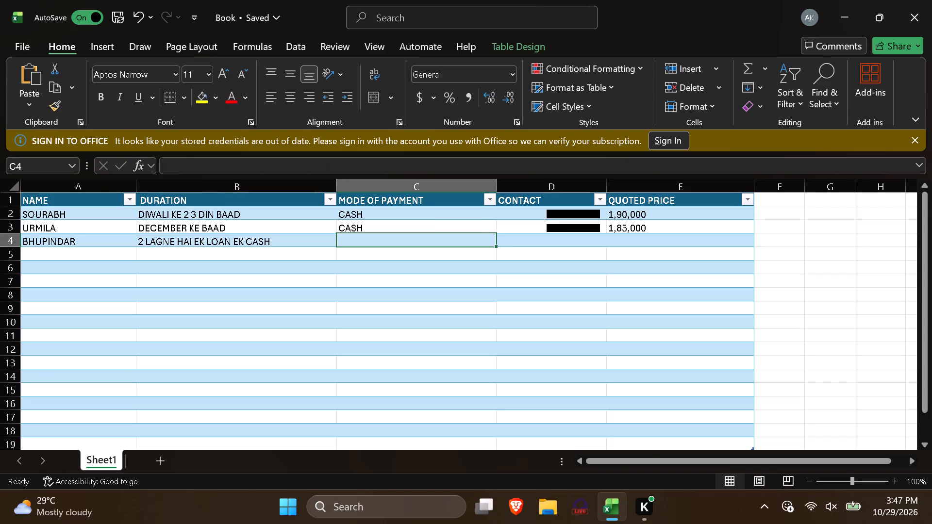
text(EK LONA)
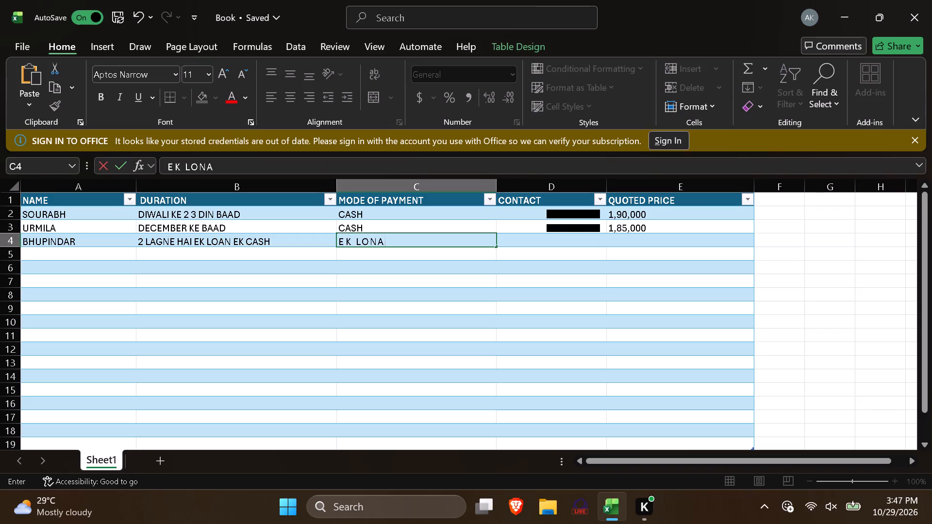
key(BackSpace)
key(BackSpace)
text(AN EK CASH)
key(space)
text(3KW)
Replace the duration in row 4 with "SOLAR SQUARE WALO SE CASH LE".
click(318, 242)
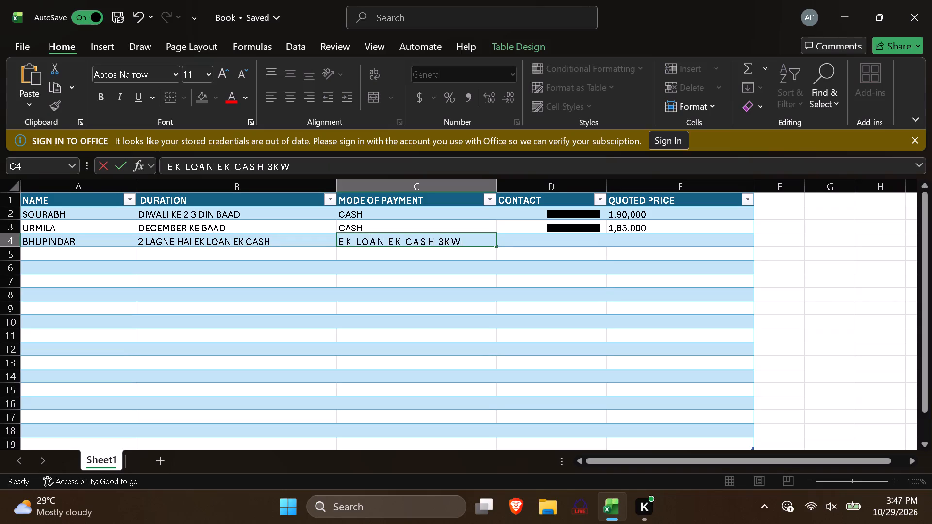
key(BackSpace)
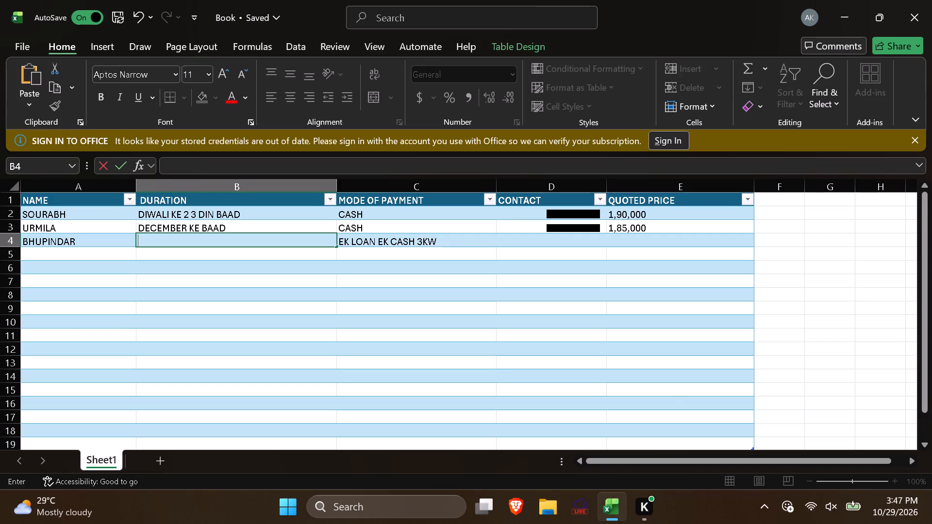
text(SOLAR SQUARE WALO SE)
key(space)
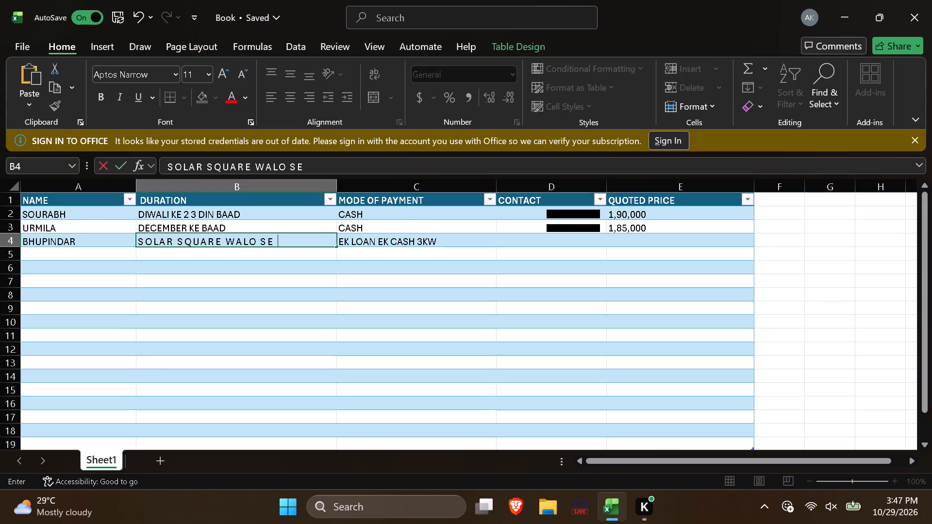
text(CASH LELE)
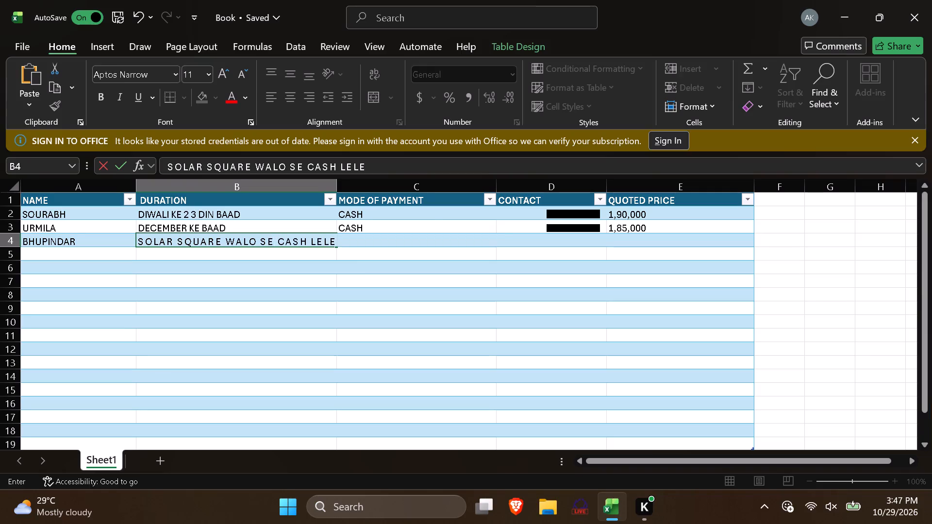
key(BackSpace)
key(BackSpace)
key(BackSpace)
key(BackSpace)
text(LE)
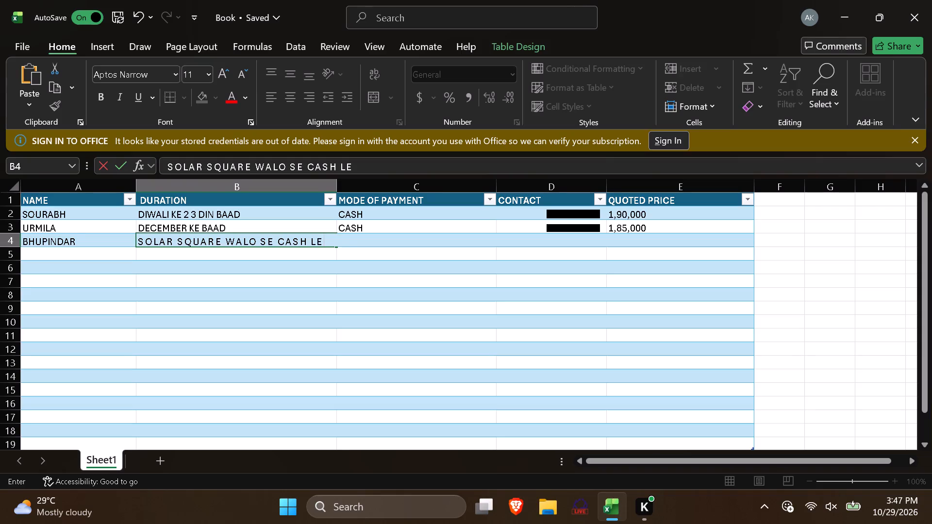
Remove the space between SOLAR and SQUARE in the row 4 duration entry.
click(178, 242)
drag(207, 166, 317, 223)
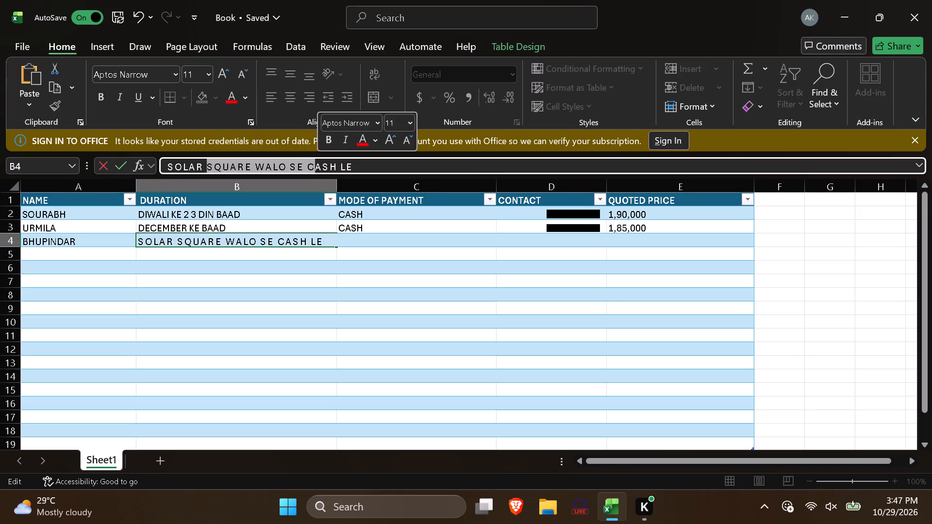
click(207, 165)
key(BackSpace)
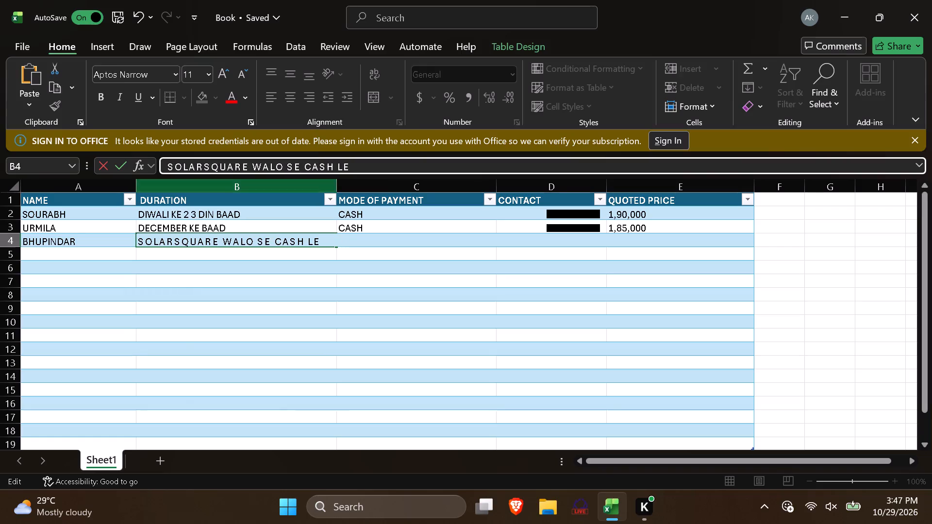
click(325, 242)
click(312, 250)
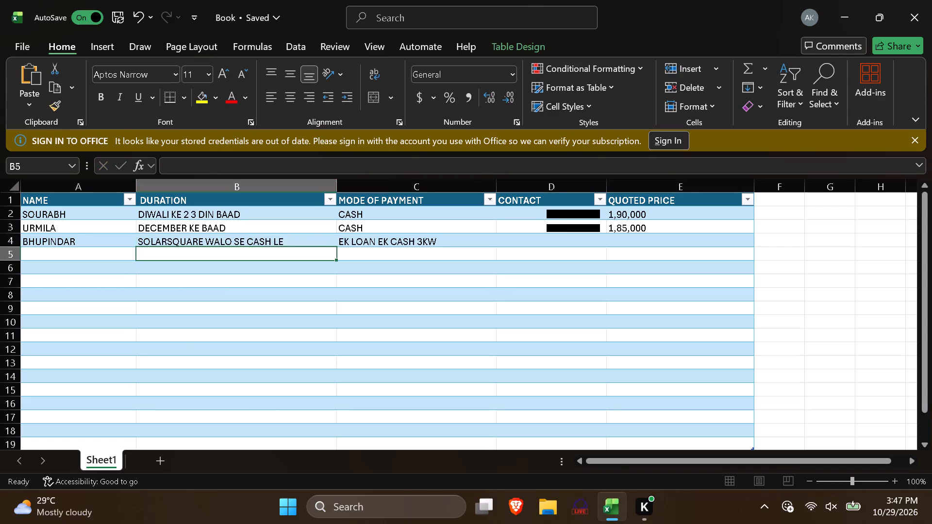
Replace the duration in row 4 with "SOLARSQUARE WALO SE CASH LELE".
click(323, 242)
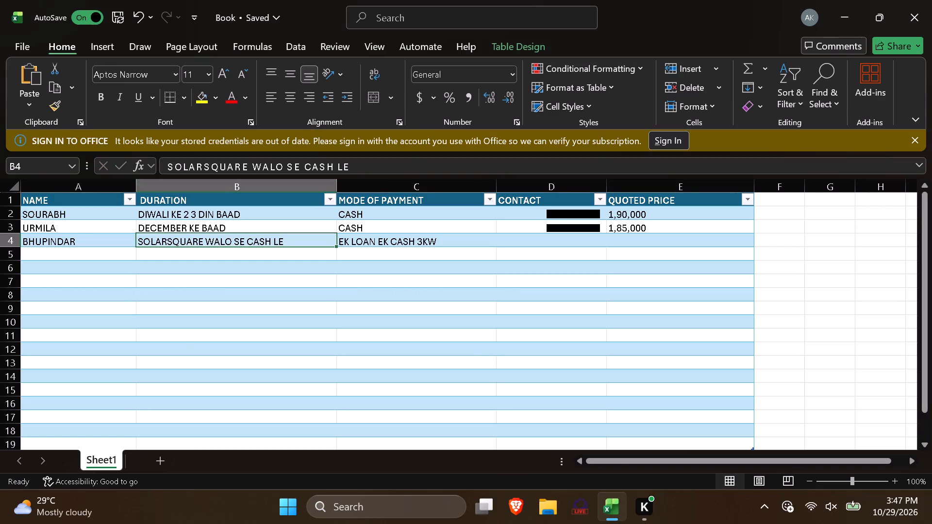
key(l)
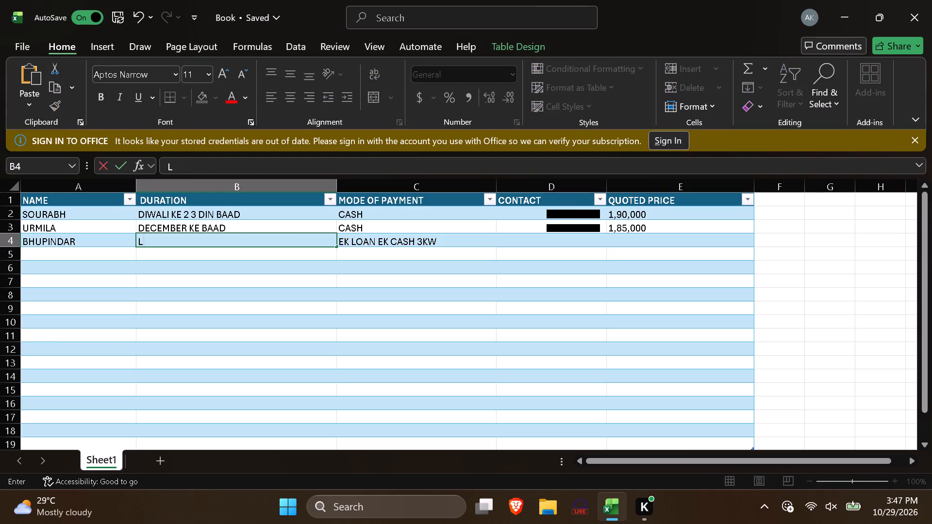
key(BackSpace)
text(SOLAR SQ)
key(BackSpace)
key(BackSpace)
key(BackSpace)
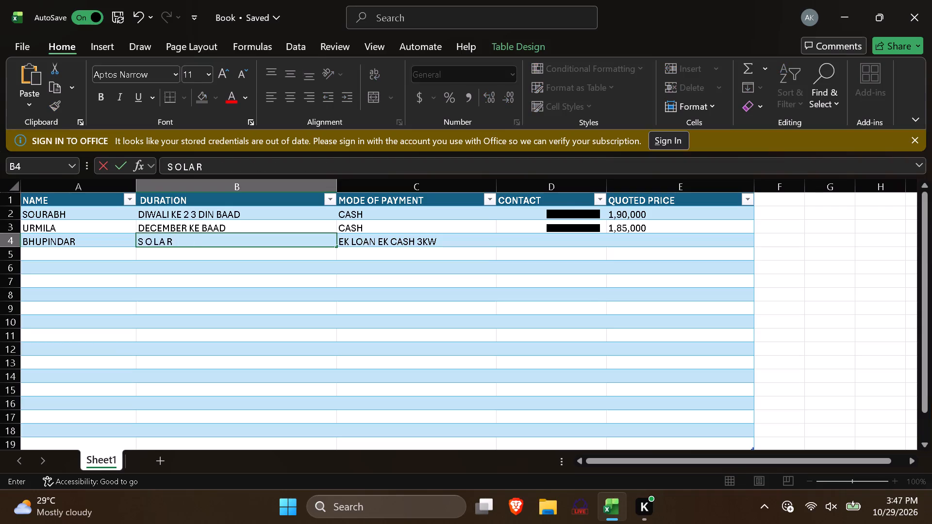
text(SQUARE WALO SE CASH LELE)
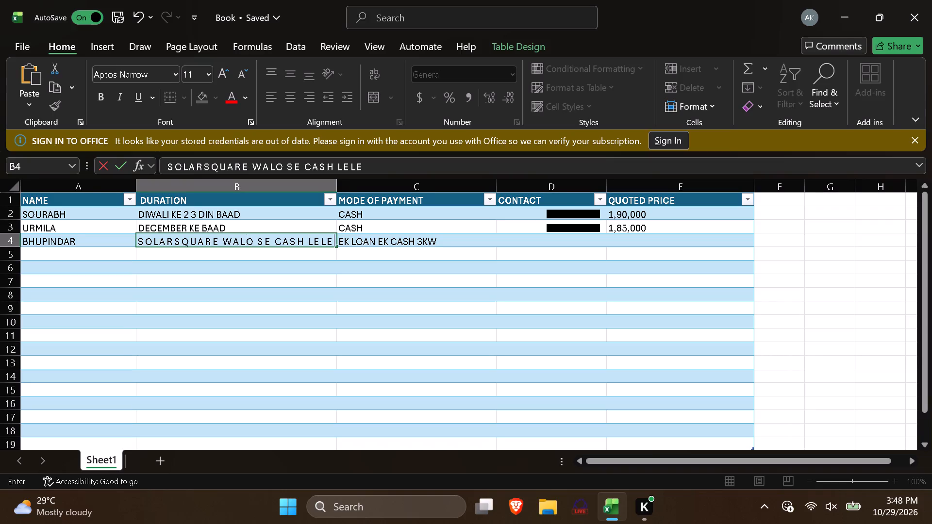
click(459, 243)
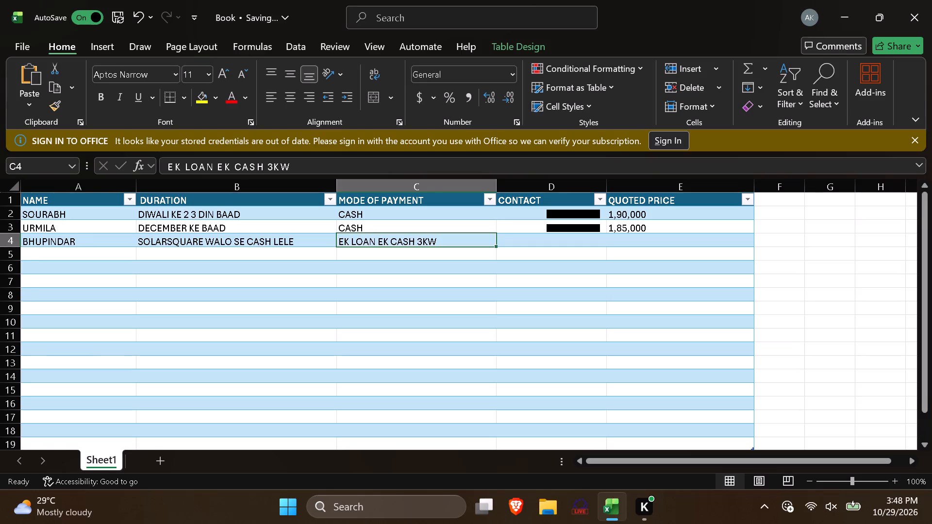
click(566, 248)
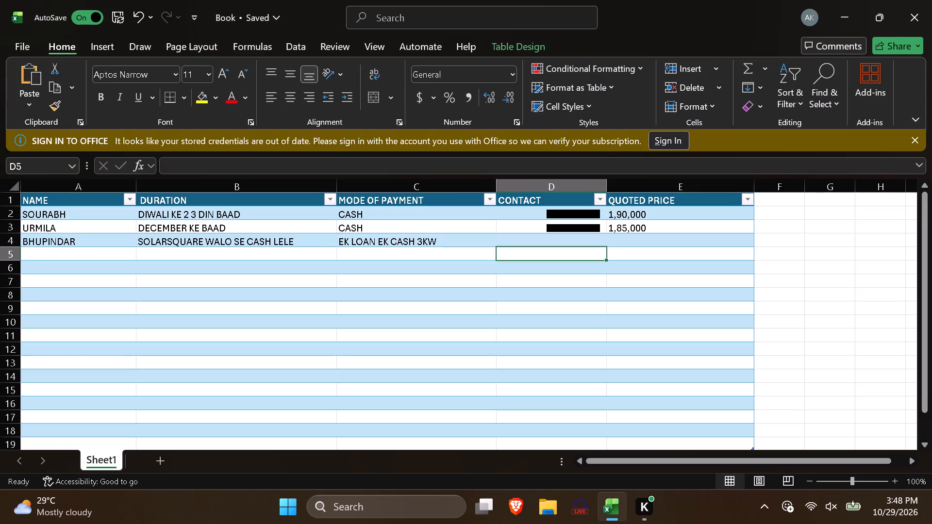
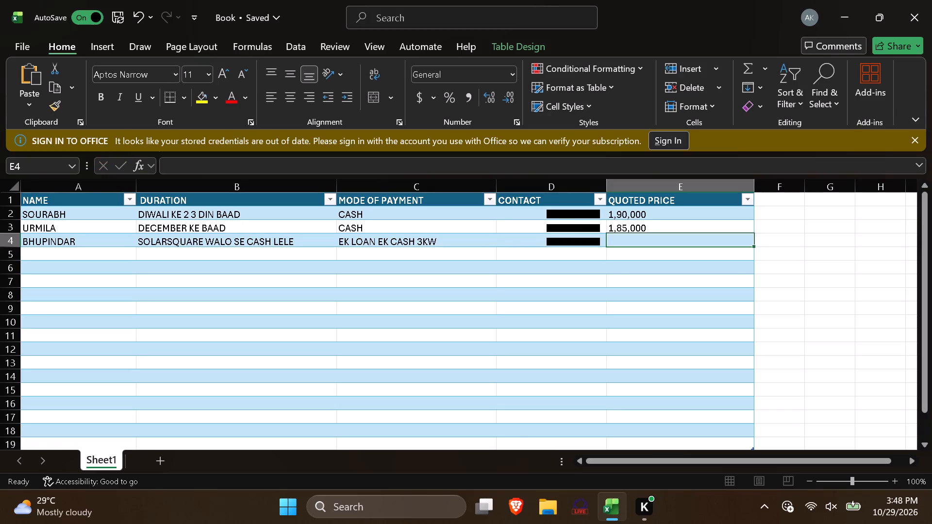
Enter 1,88,000 as the quoted price in row 4.
text(1,88,000)
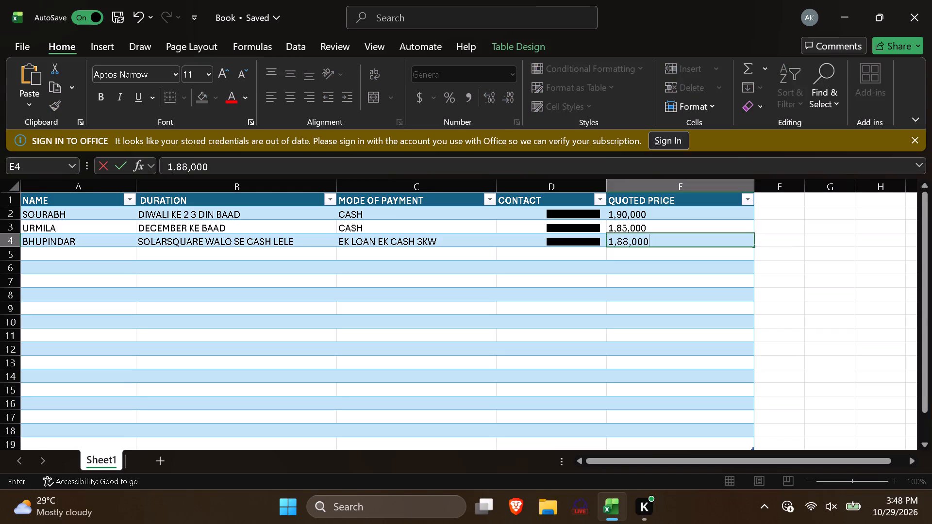
click(31, 255)
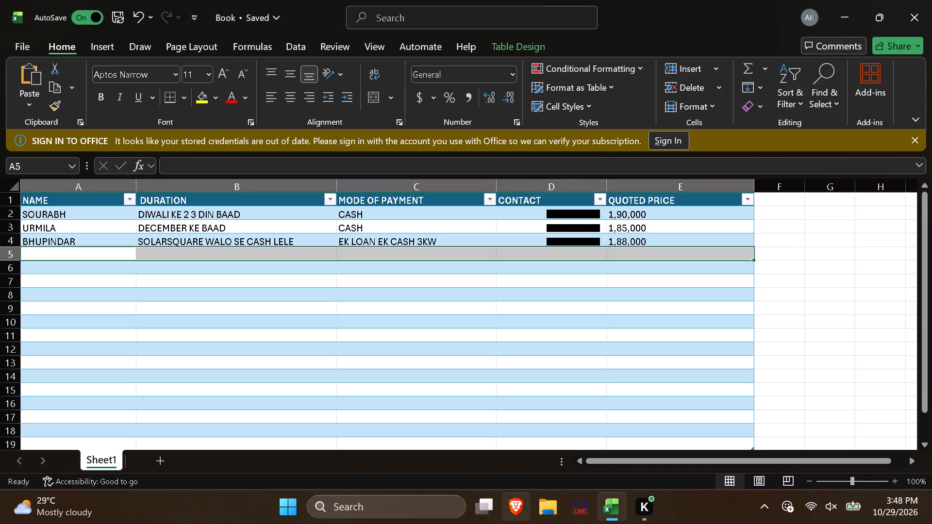
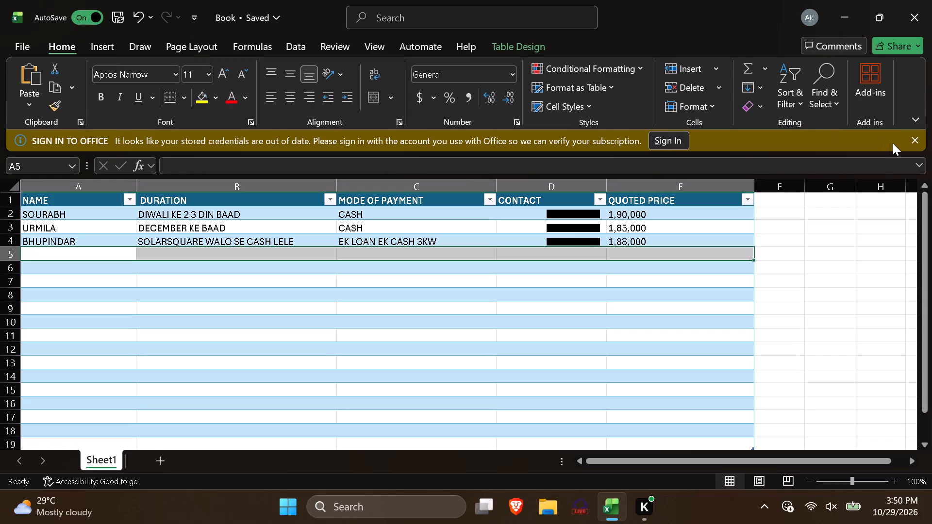
Open the Office account sign-in and enter the account's email address.
click(677, 141)
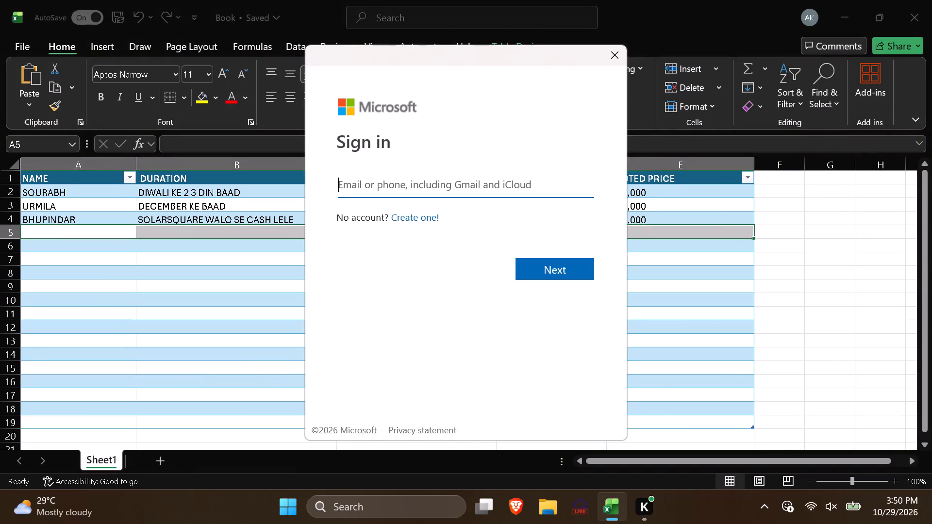
click(432, 187)
text(KU)
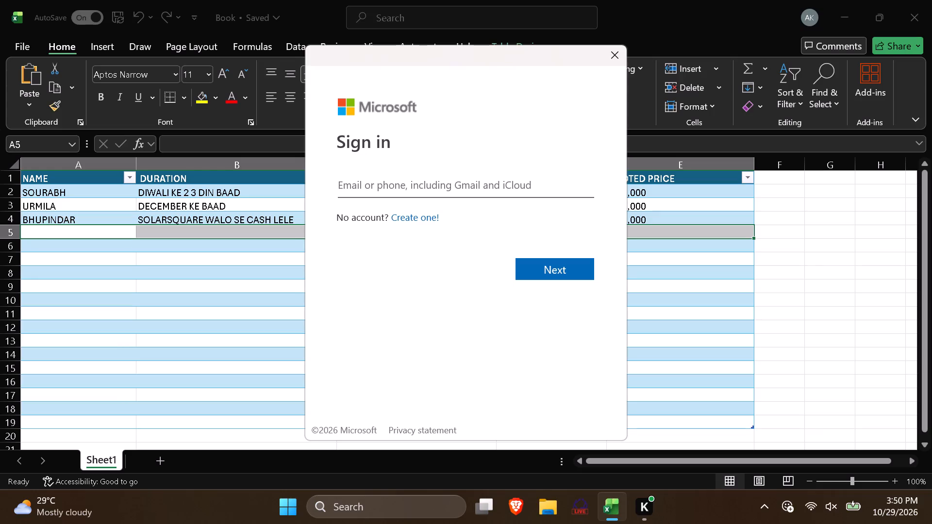
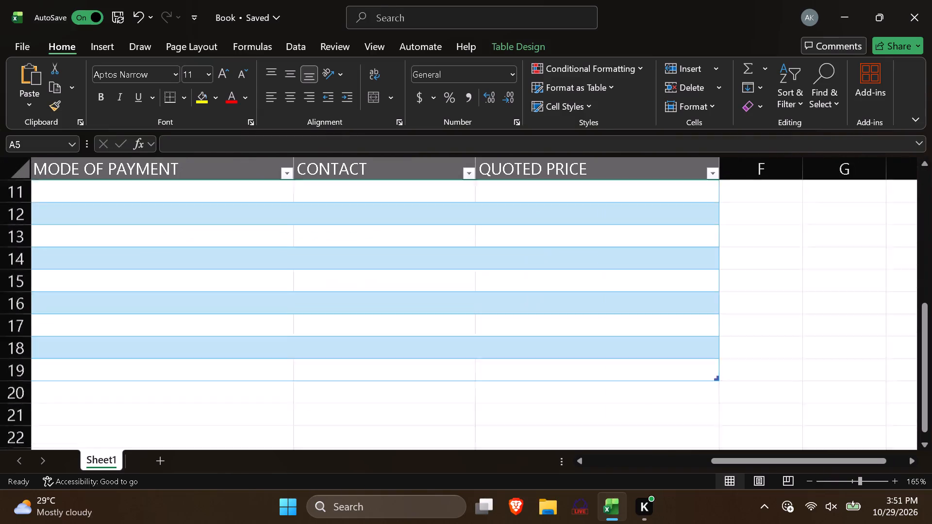
Restyle the client table with the green banded Medium table style, in the second row of the Medium styles.
scroll(223, 222, up, 3)
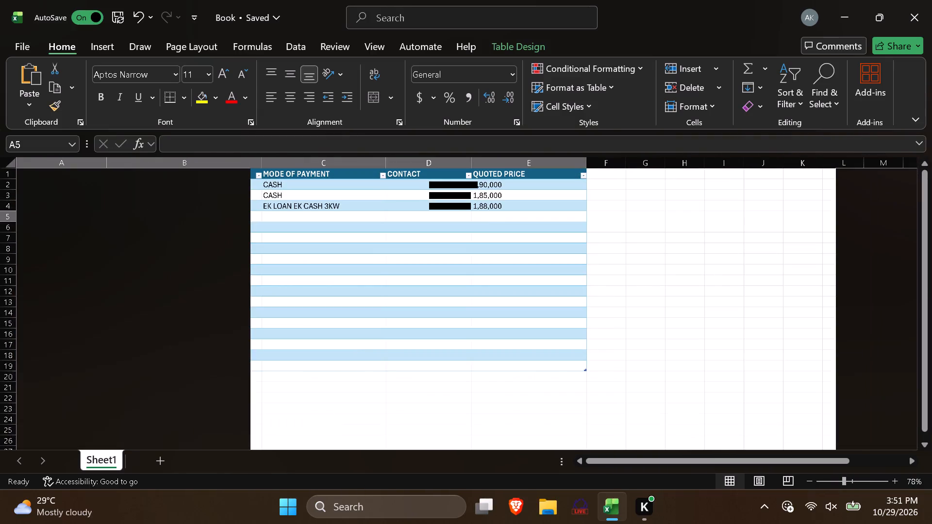
scroll(379, 264, right, 3)
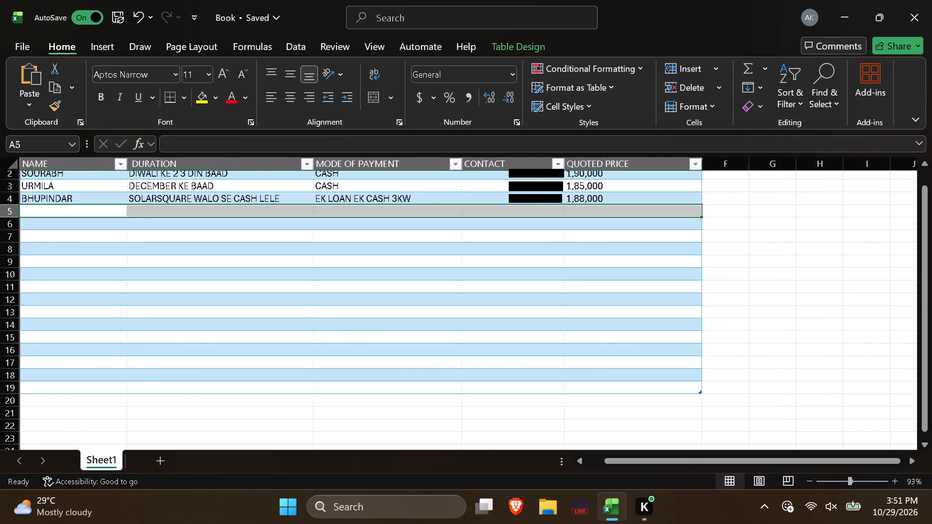
scroll(379, 264, up, 2)
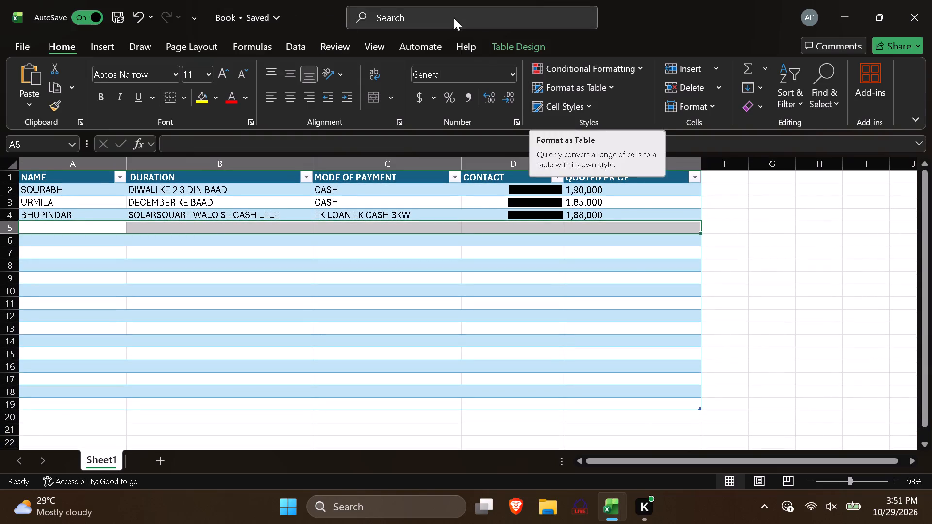
click(500, 45)
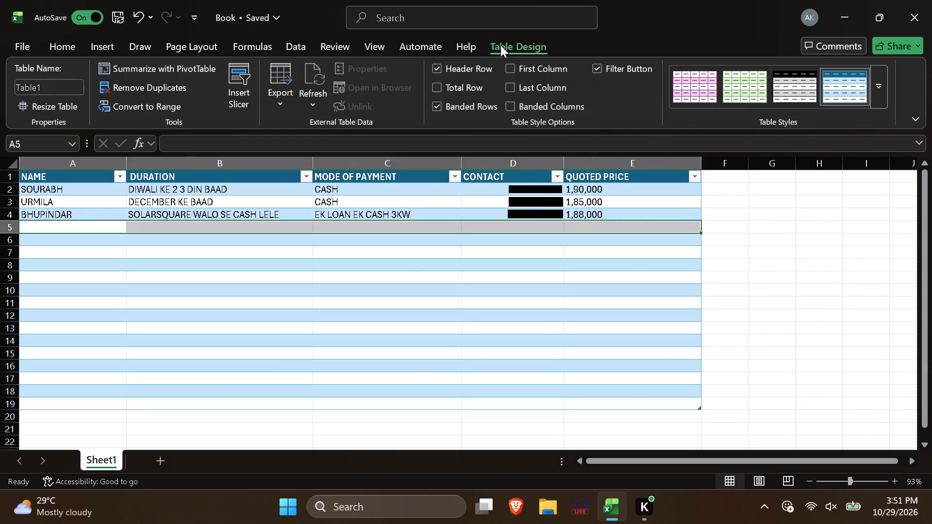
click(688, 92)
click(743, 90)
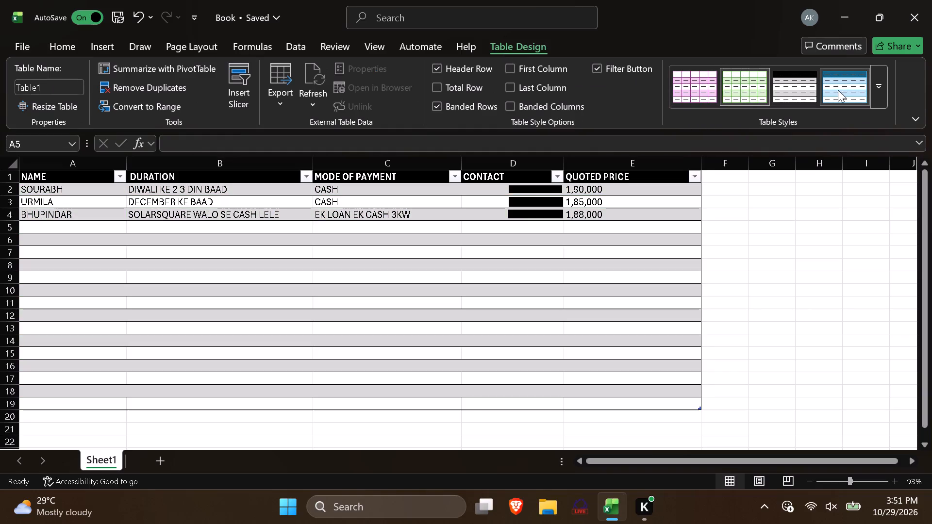
click(882, 81)
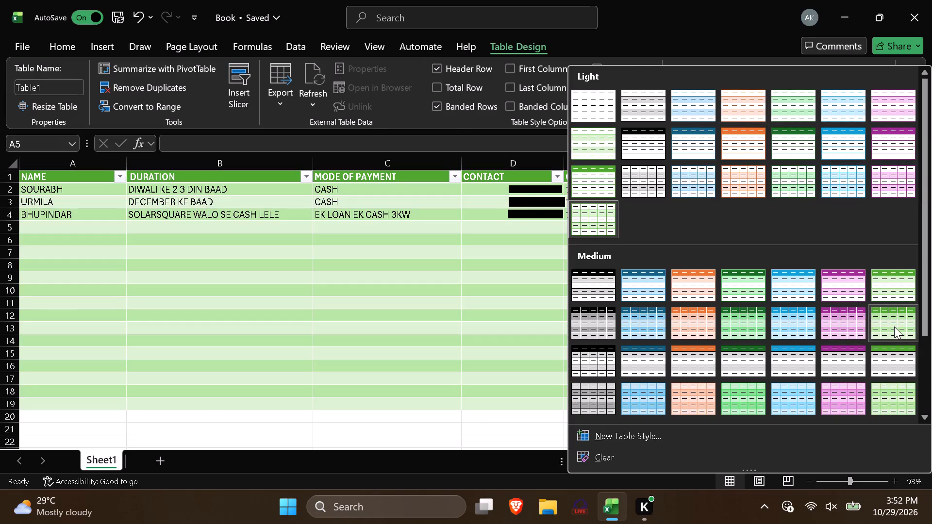
click(894, 327)
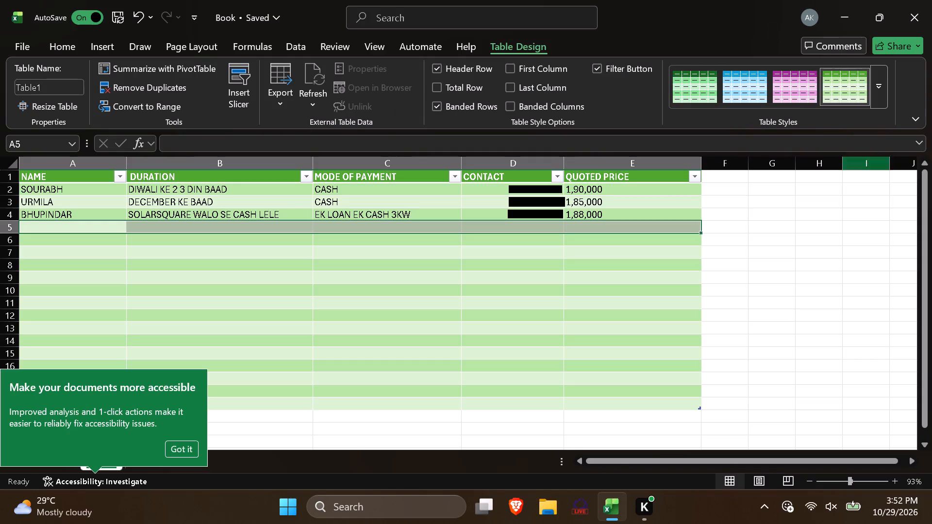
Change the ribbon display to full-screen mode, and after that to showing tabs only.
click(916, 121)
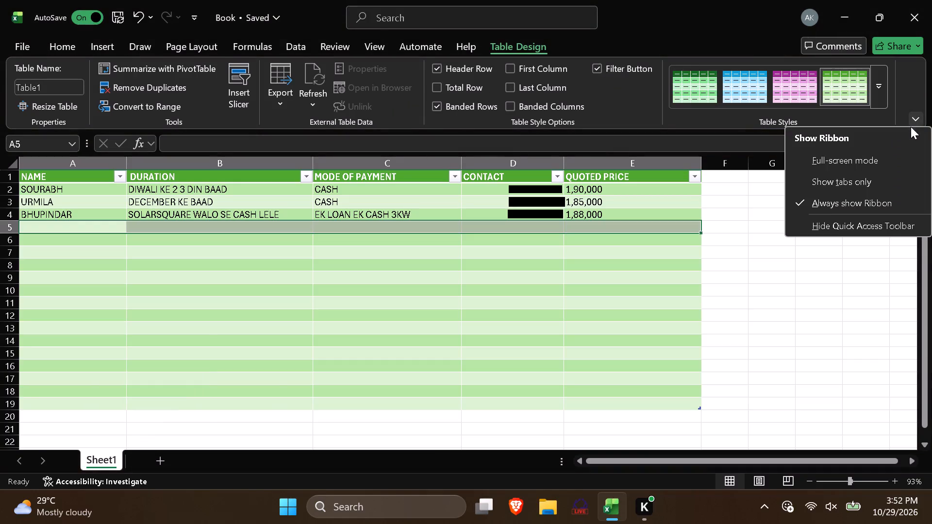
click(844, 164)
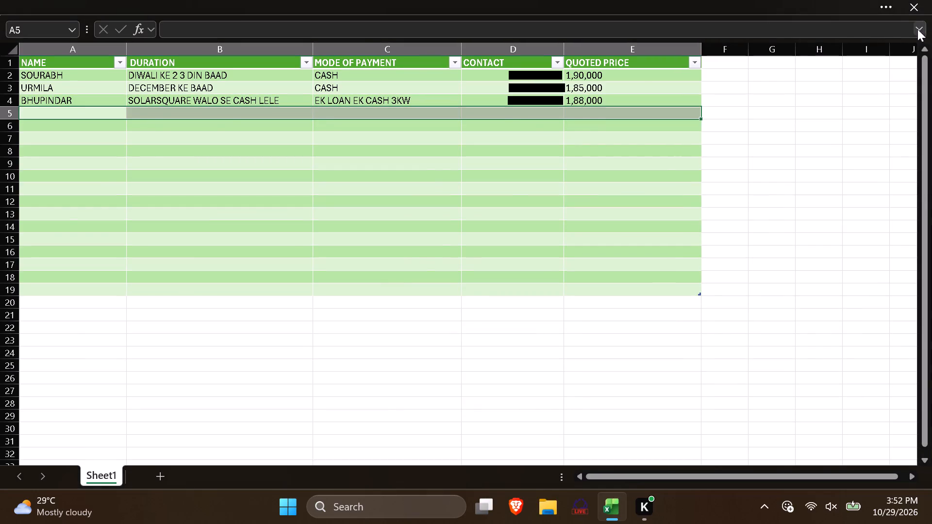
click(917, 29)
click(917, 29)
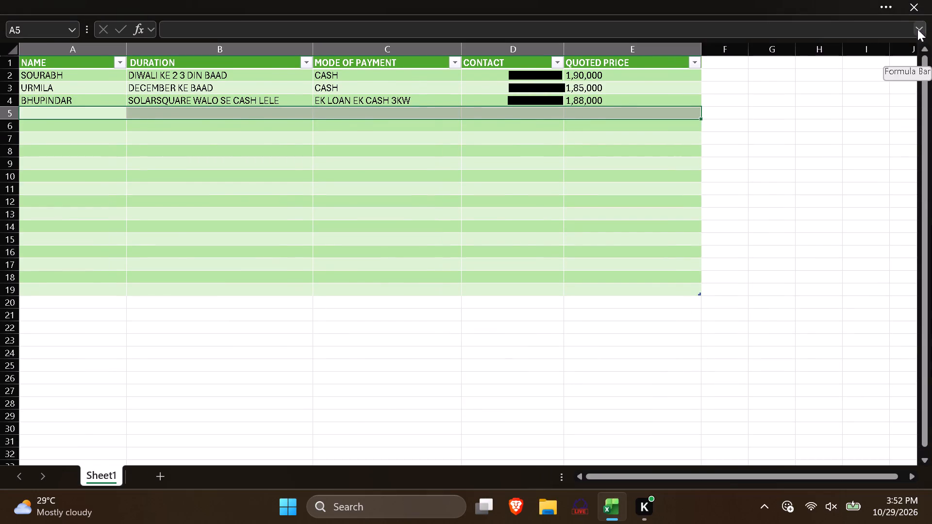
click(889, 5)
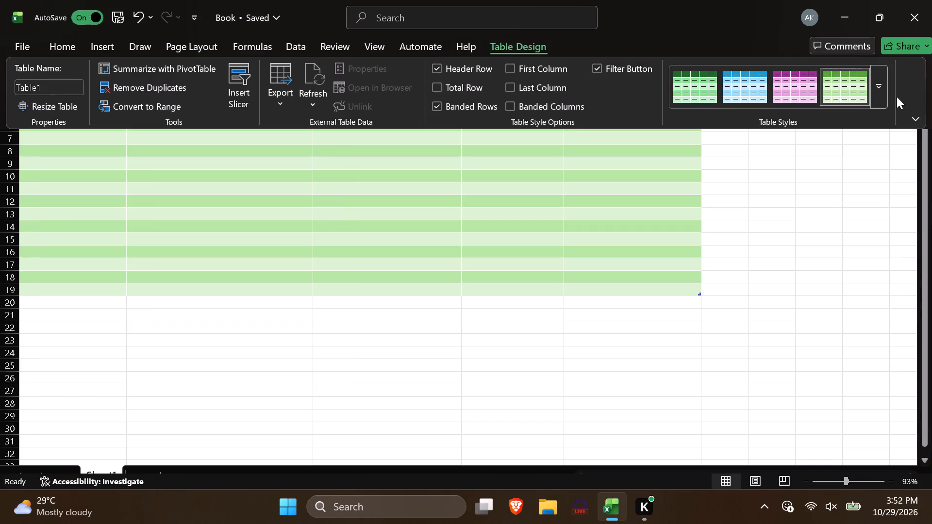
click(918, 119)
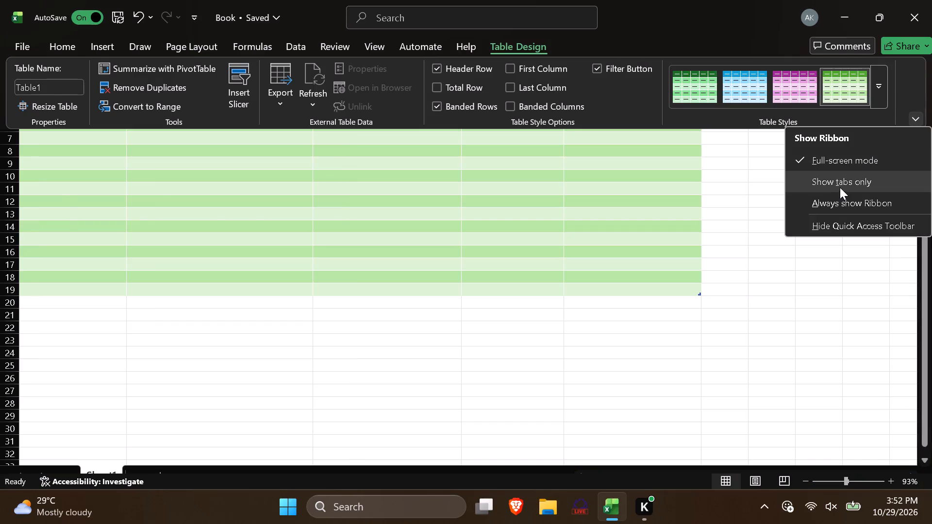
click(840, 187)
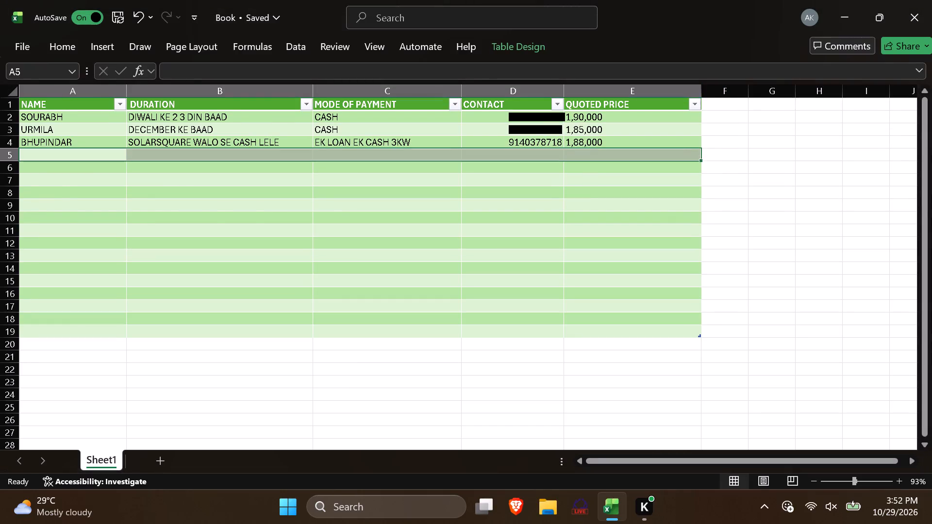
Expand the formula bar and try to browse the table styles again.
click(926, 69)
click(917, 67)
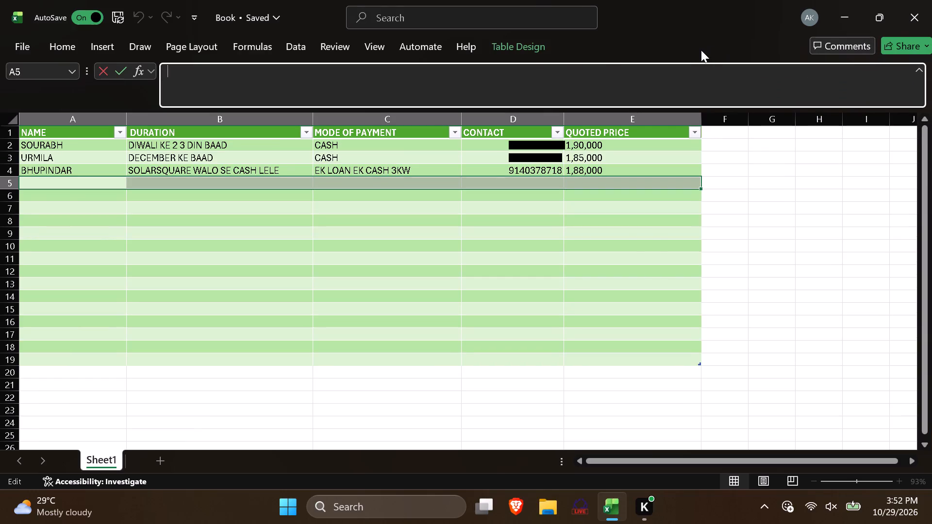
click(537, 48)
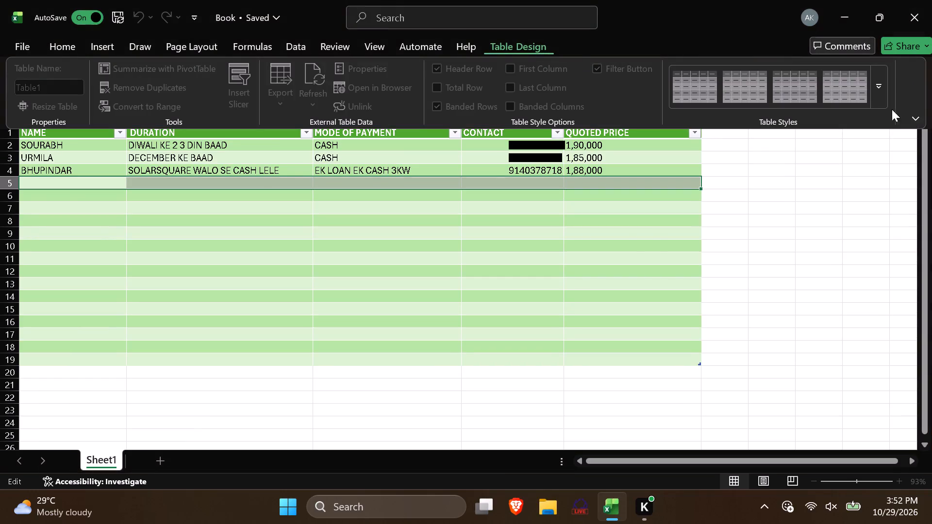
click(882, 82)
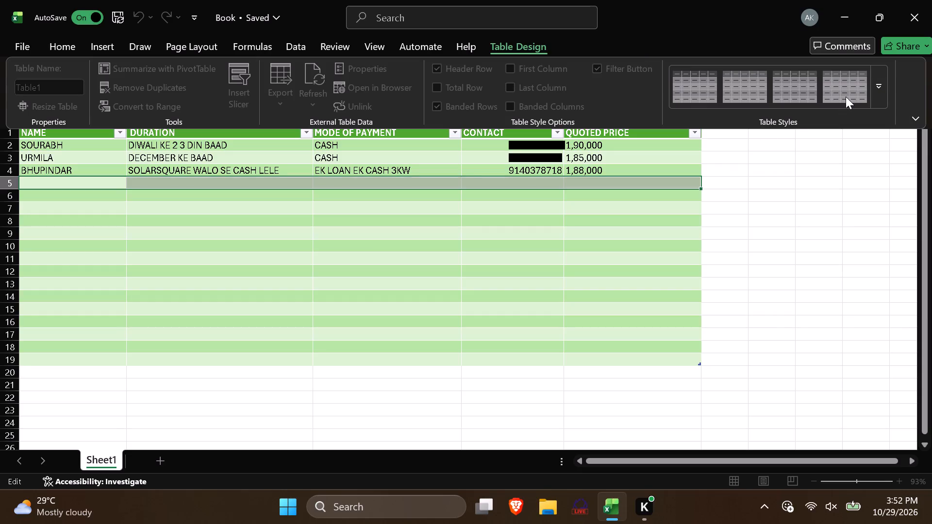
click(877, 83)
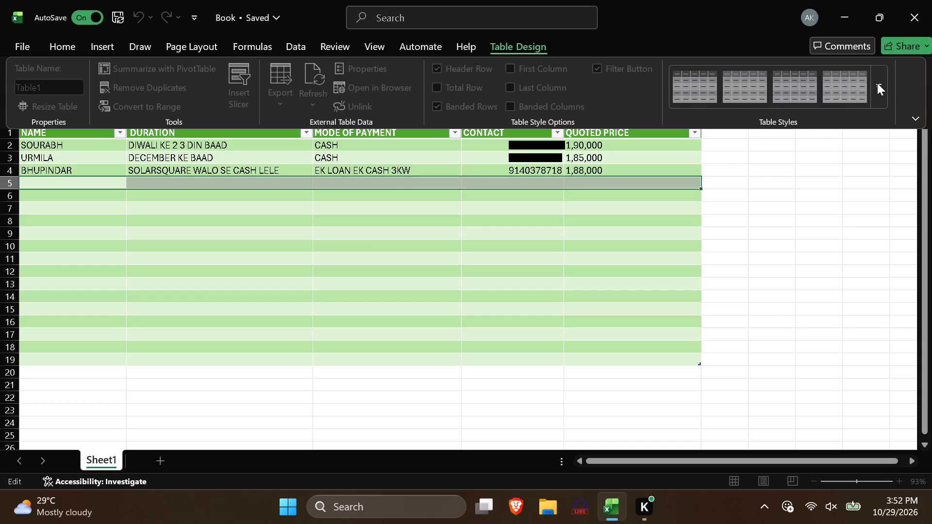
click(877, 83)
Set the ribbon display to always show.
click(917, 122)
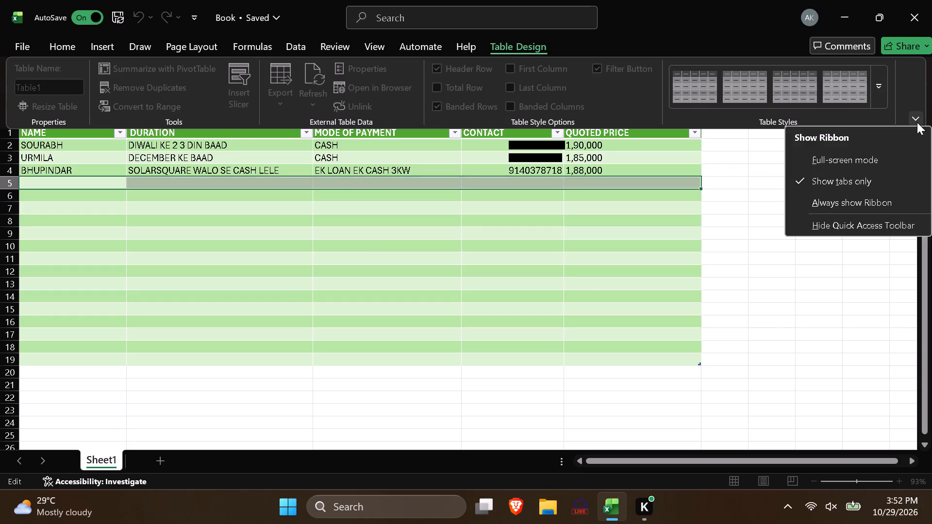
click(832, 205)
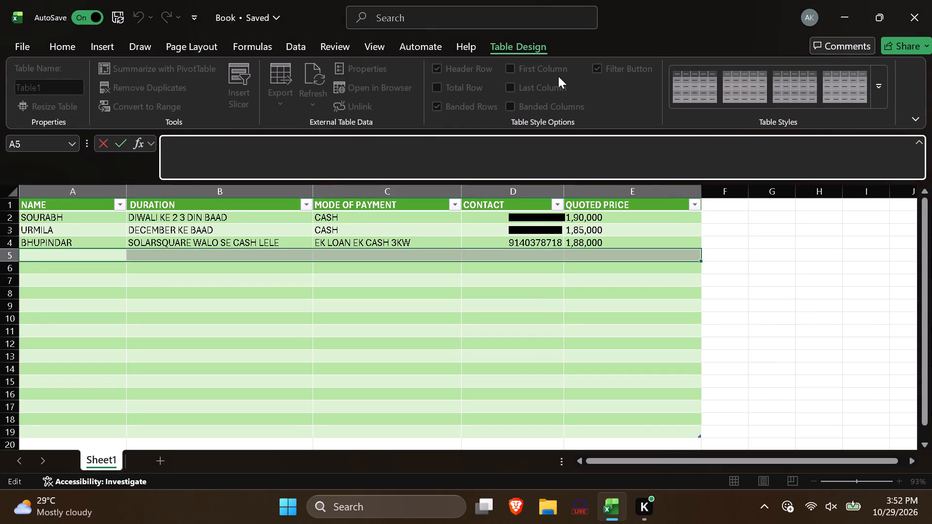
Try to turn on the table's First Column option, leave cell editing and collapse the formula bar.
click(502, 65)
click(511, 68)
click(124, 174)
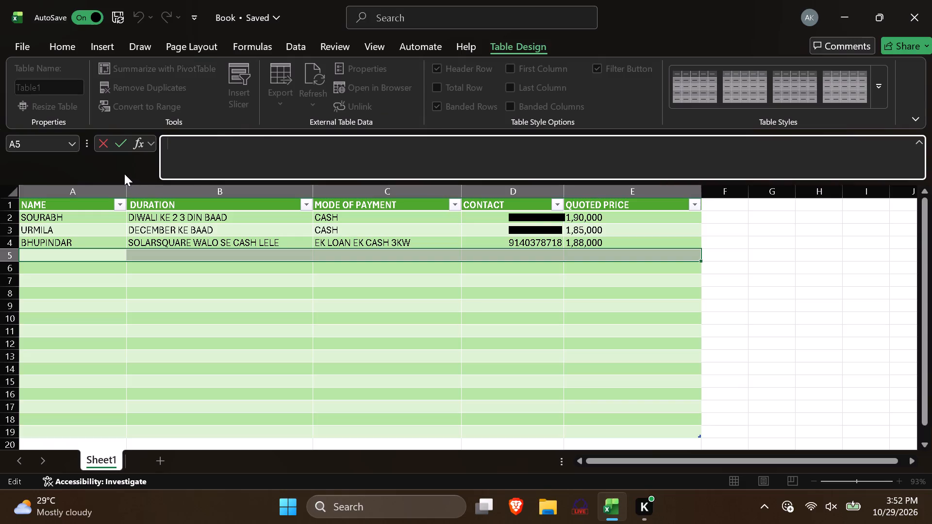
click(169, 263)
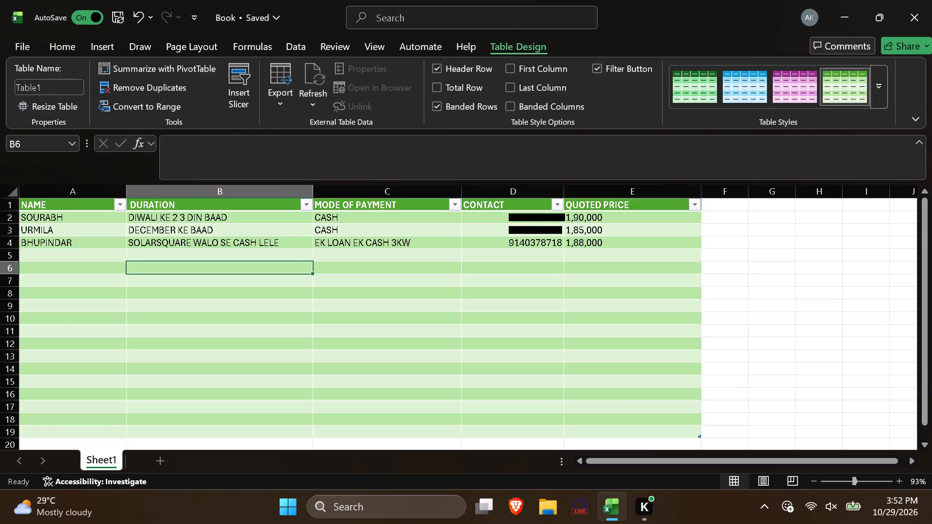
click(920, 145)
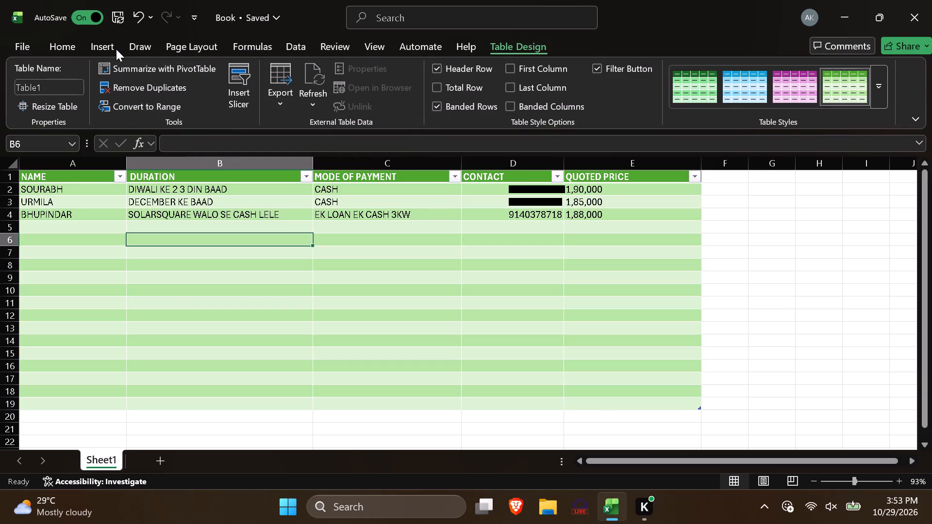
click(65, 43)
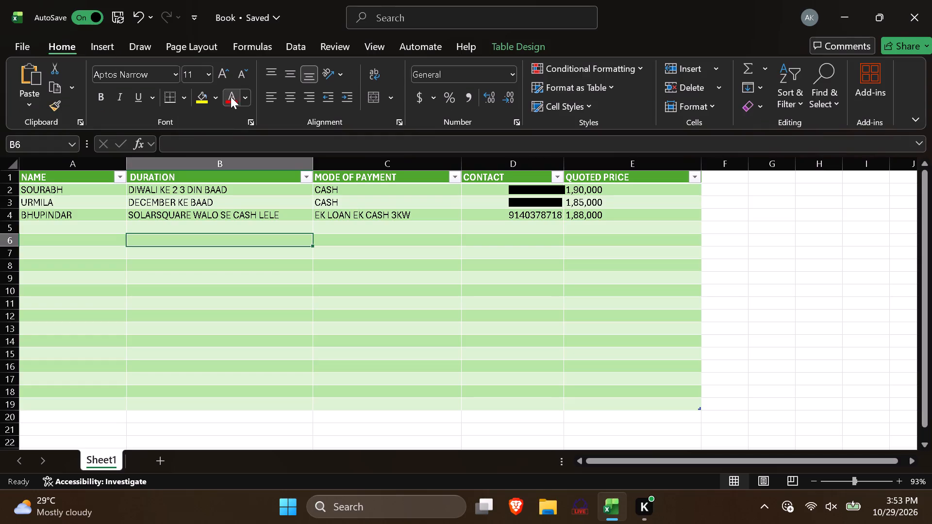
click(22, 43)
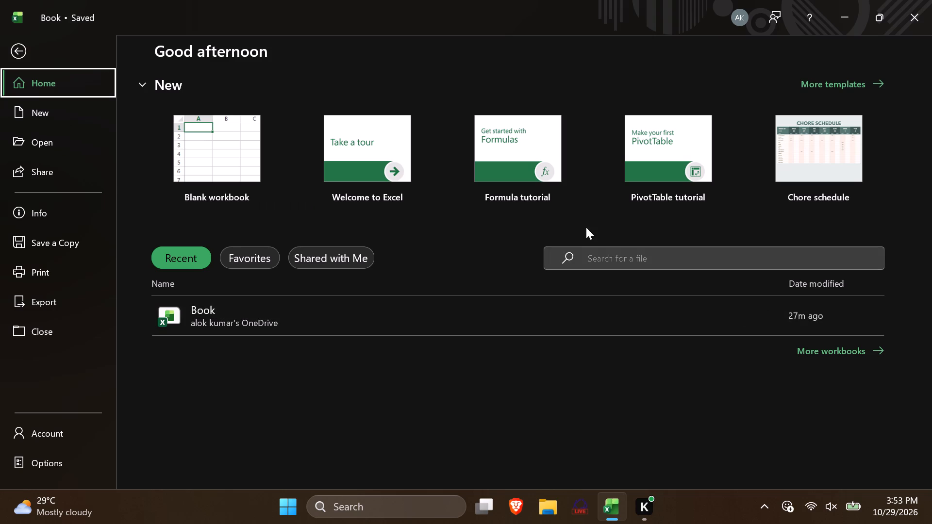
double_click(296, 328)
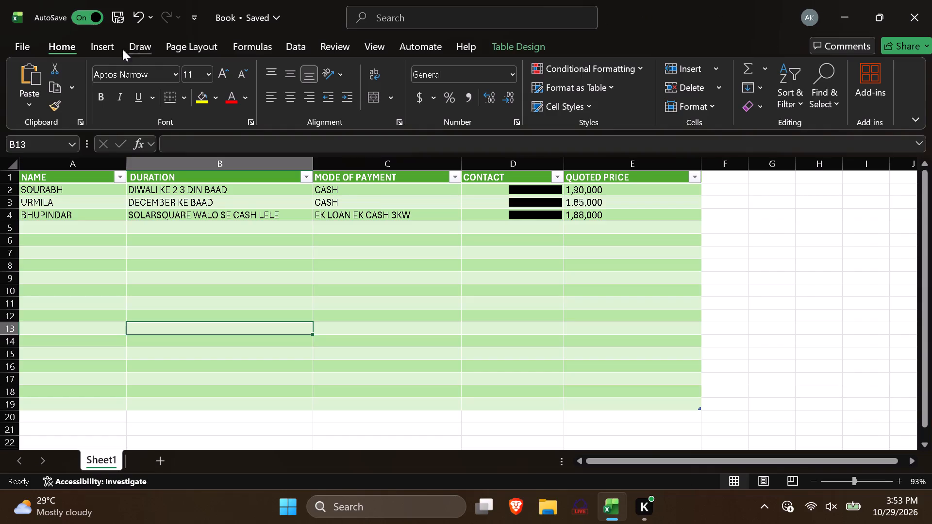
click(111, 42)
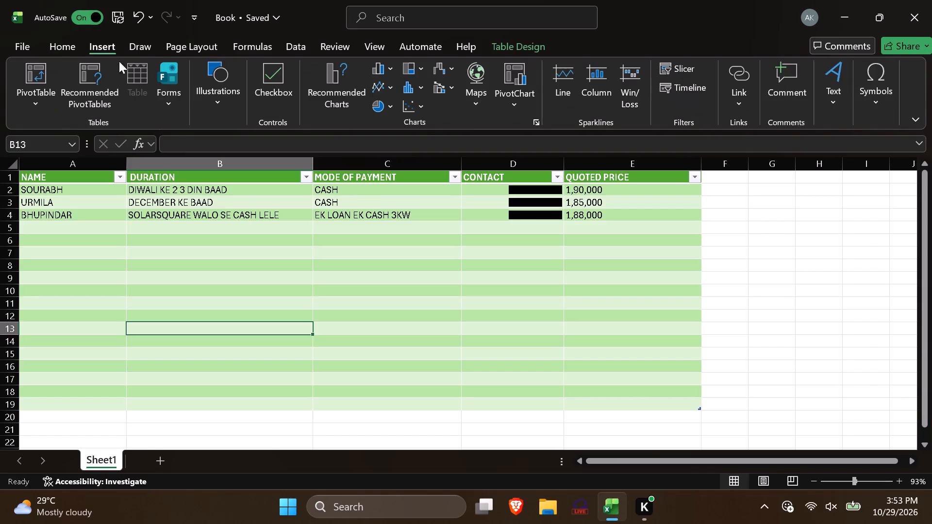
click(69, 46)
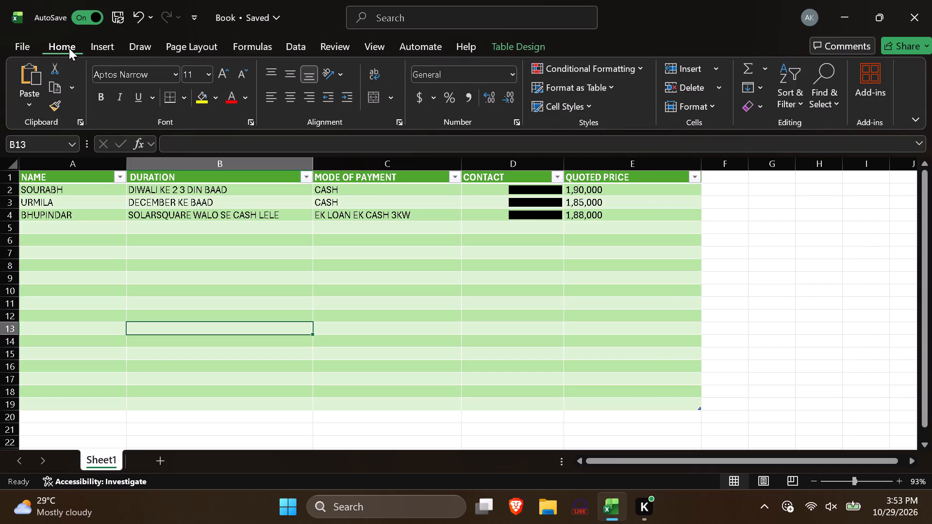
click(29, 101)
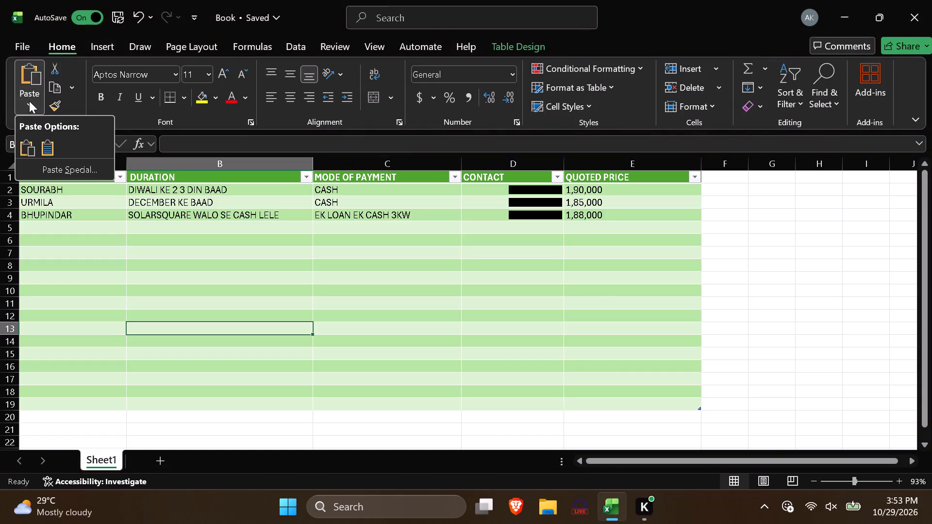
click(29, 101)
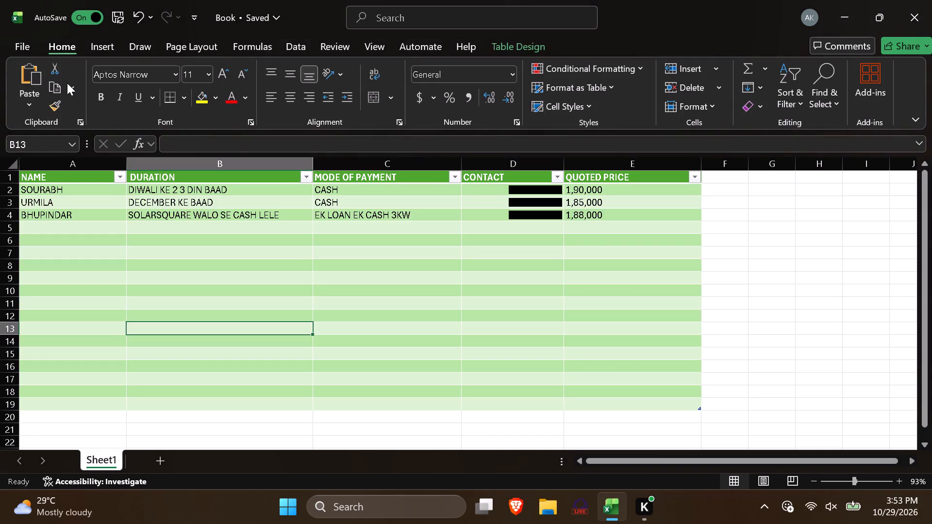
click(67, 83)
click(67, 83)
Set the font colour of cell B13 to white.
click(245, 94)
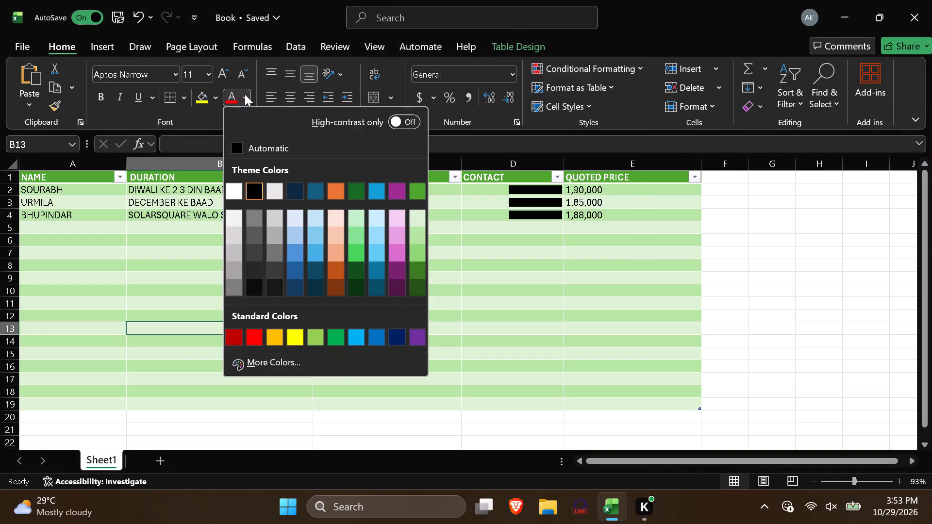
click(231, 190)
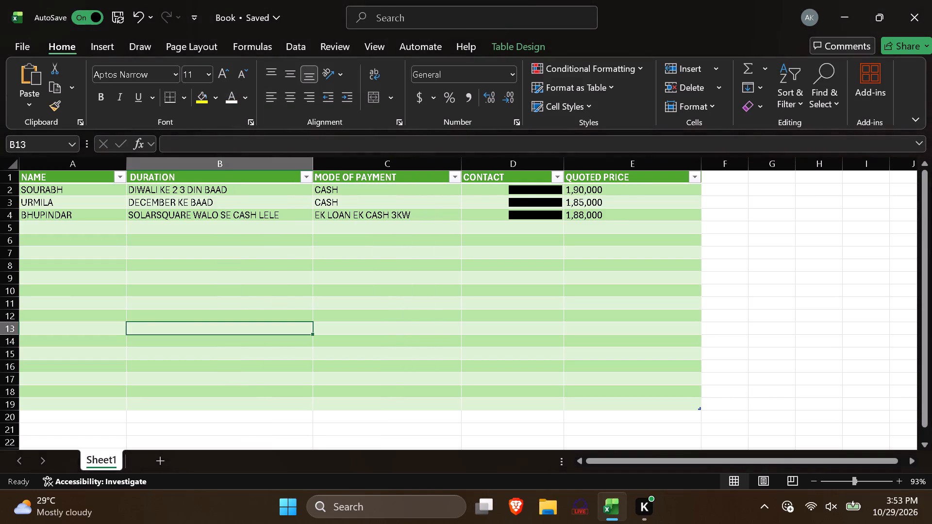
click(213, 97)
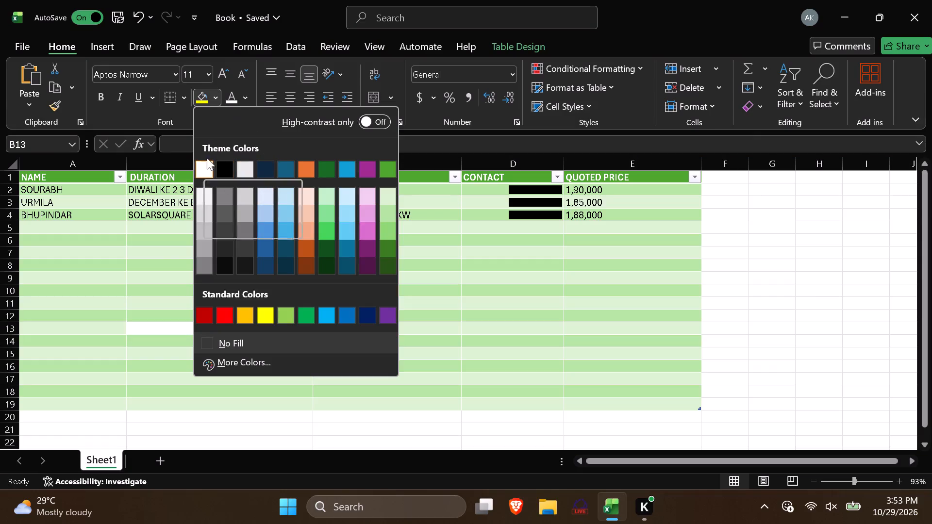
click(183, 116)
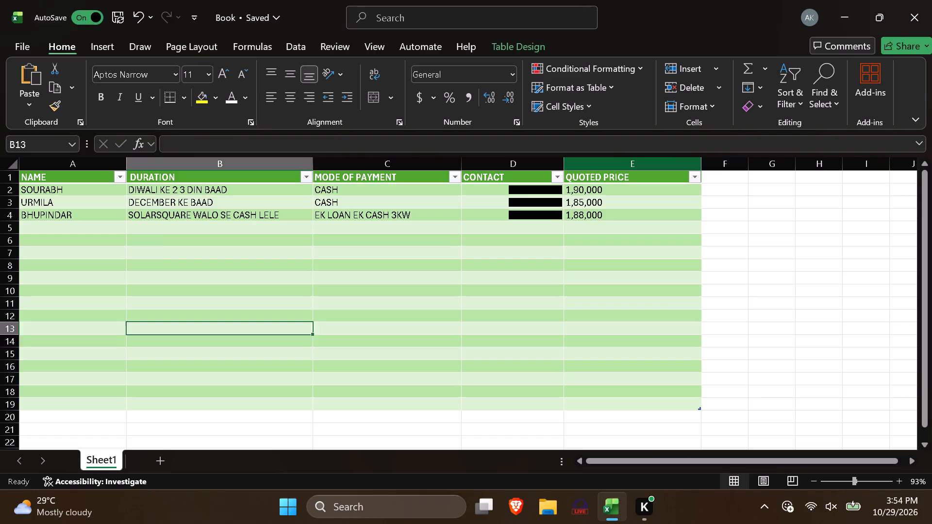
Sort the client records table by the DURATION column from A to Z, leaving its filter choices as they are.
key(Down)
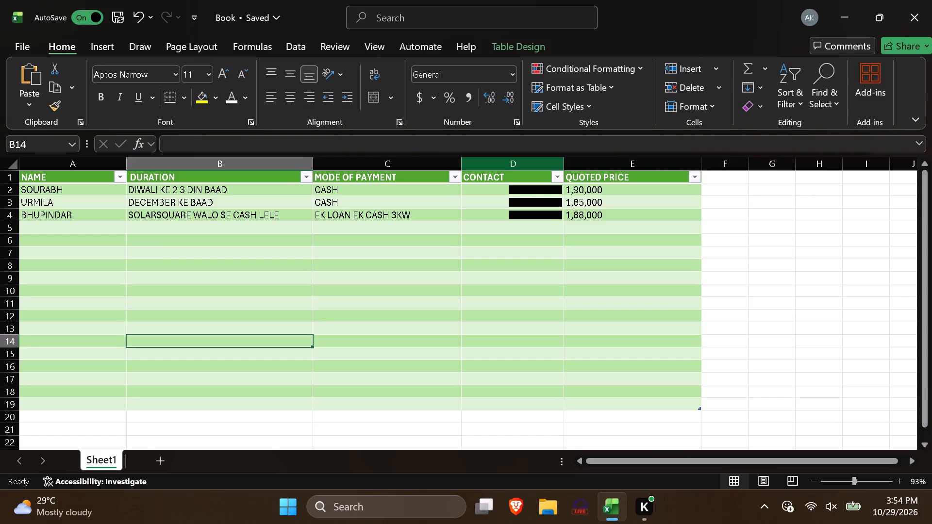
click(306, 175)
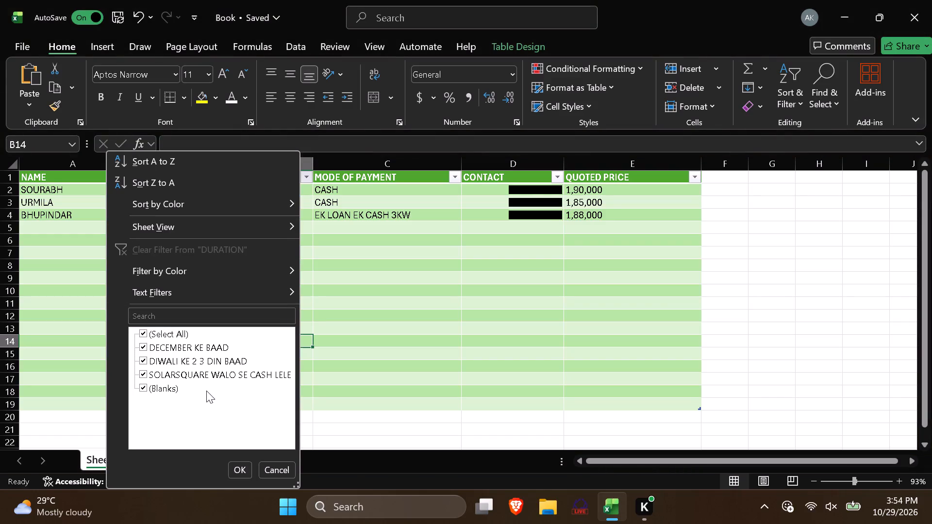
click(163, 272)
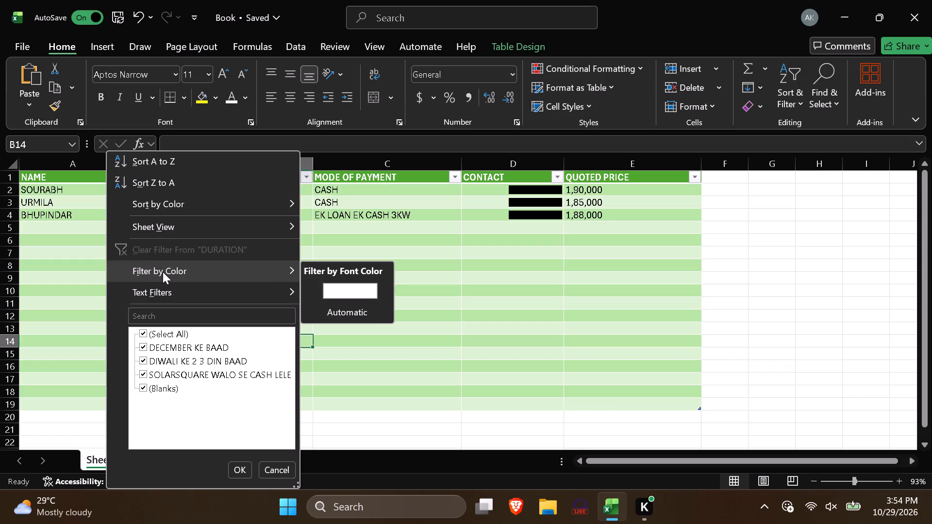
click(162, 168)
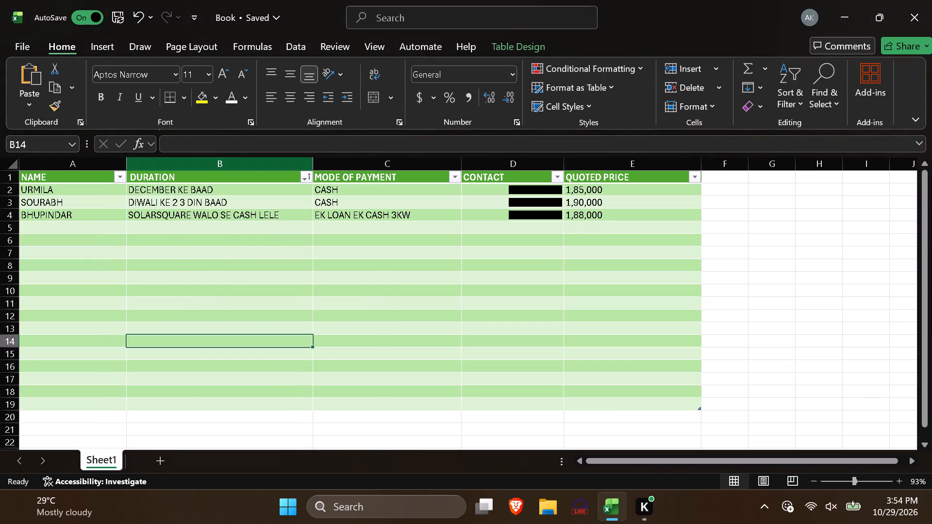
click(310, 176)
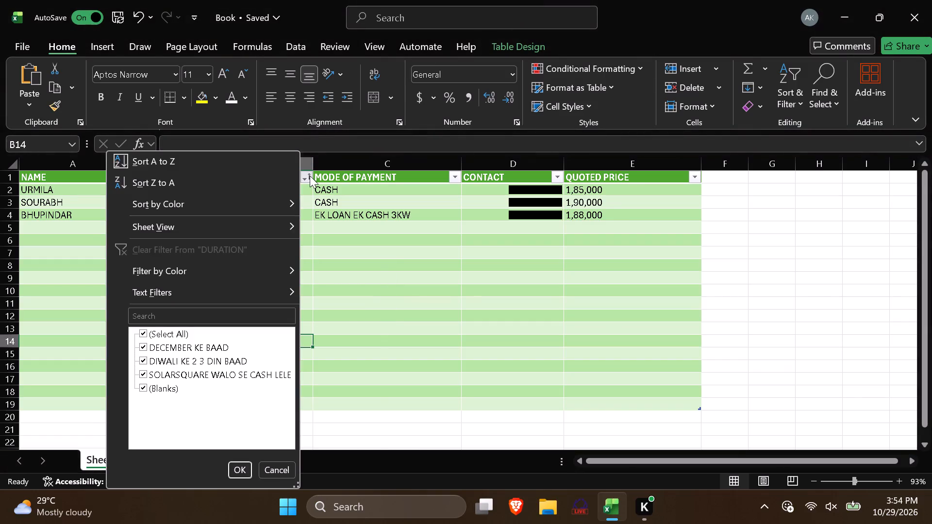
click(417, 310)
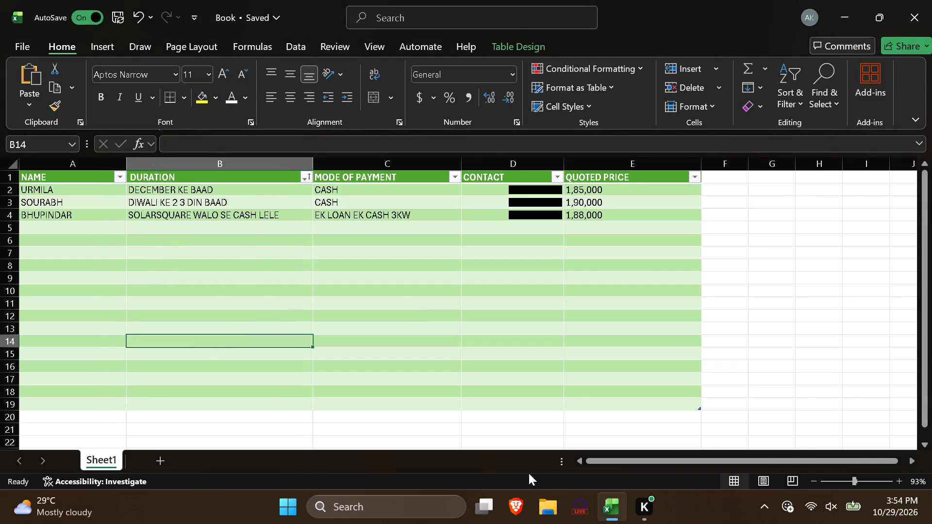
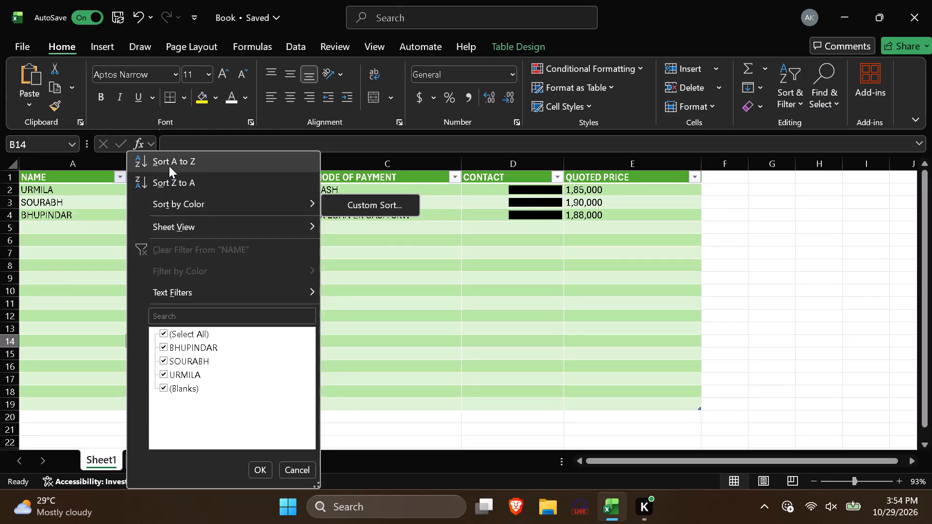
Sort the client records table by the NAME column from A to Z.
click(169, 166)
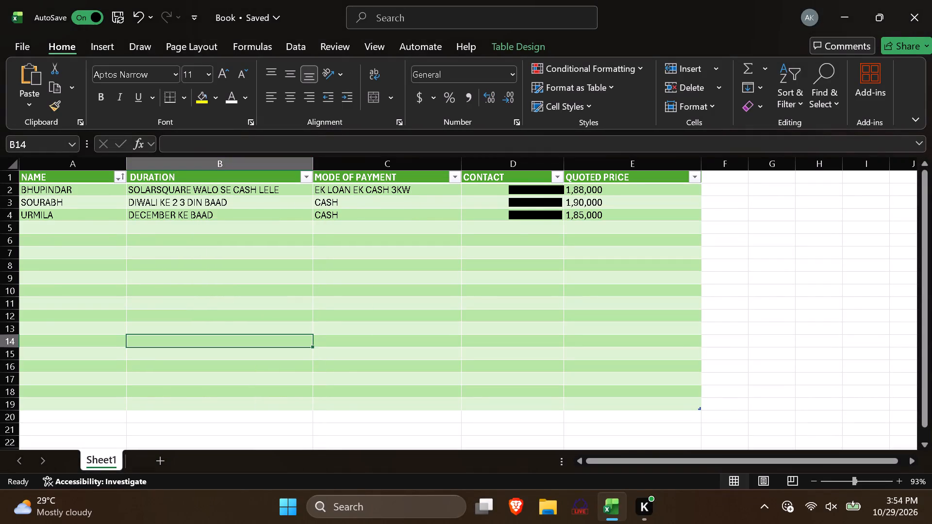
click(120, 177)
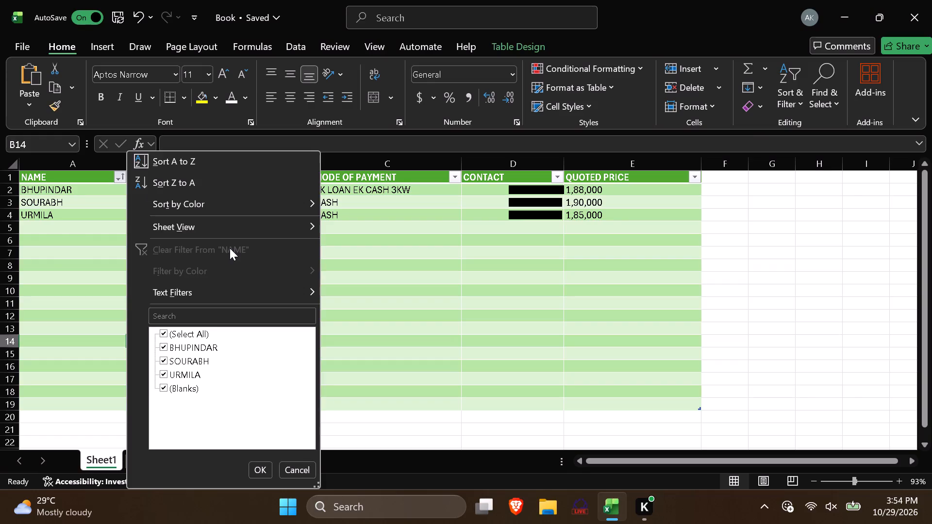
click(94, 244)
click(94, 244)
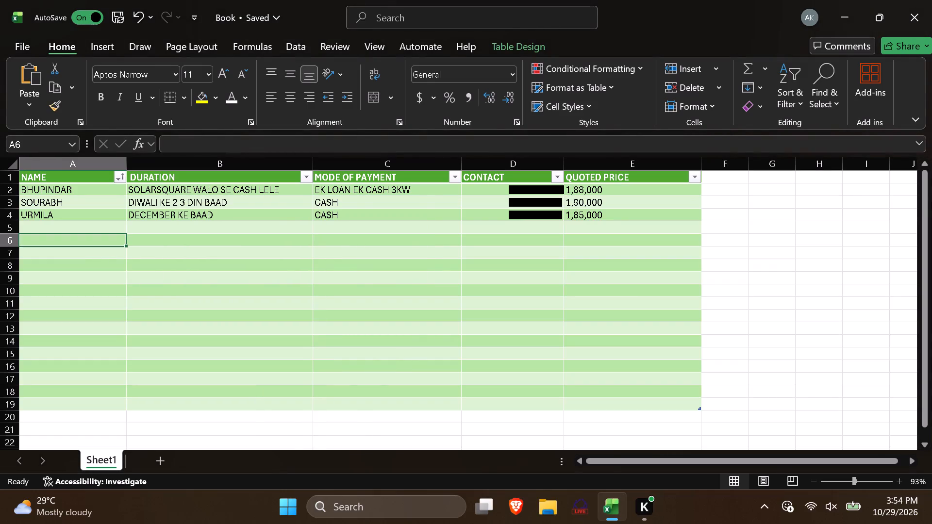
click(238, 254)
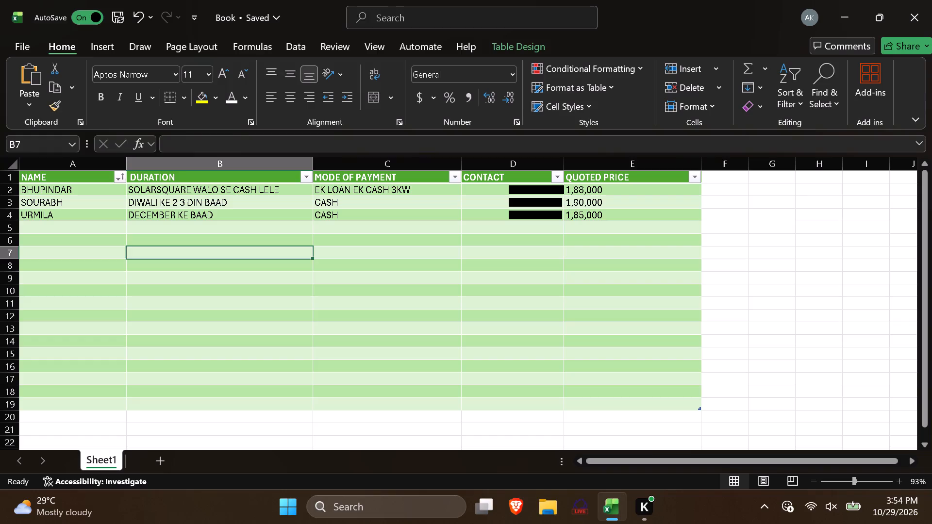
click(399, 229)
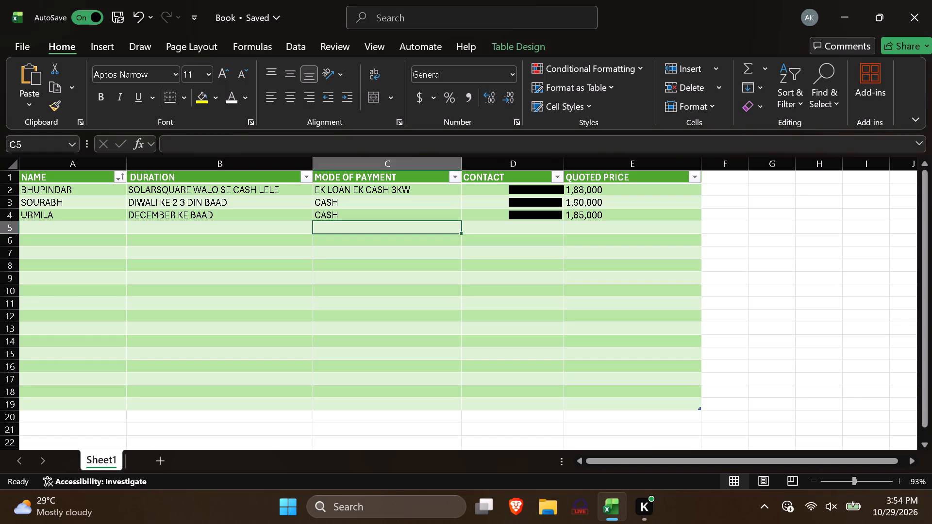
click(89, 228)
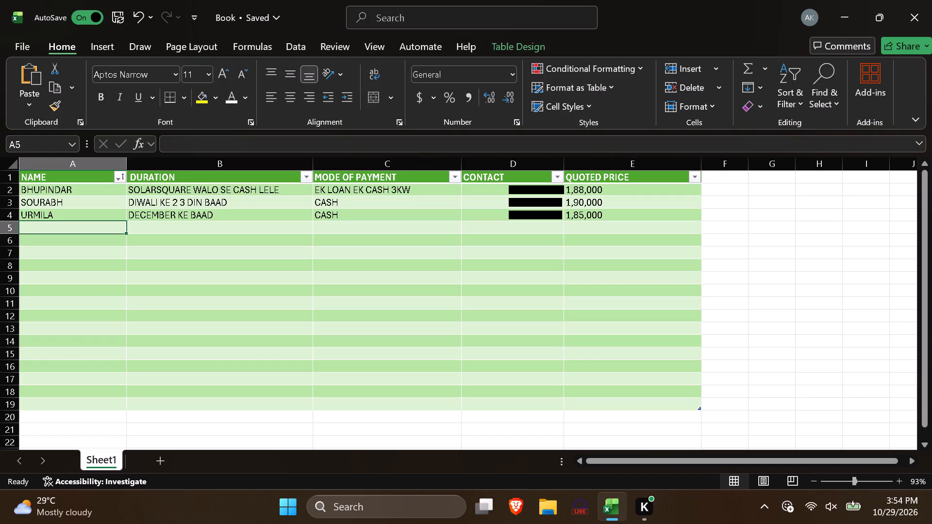
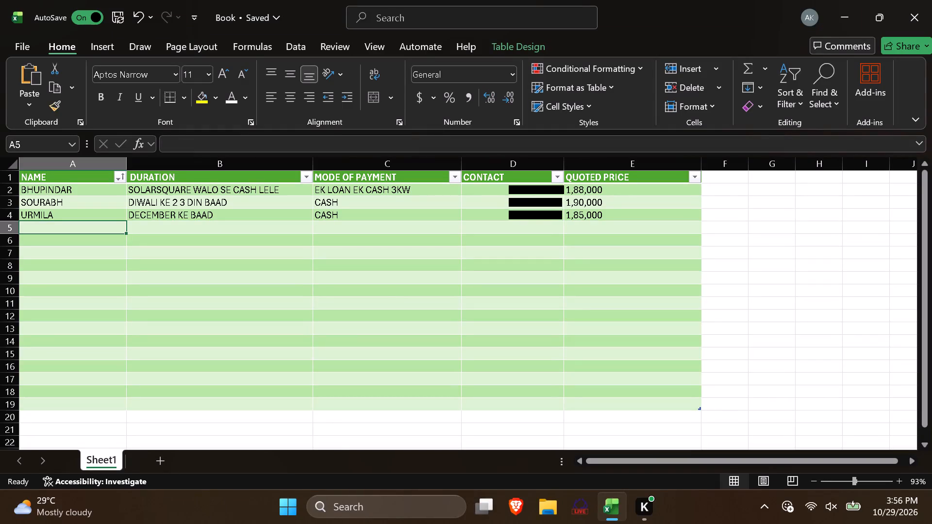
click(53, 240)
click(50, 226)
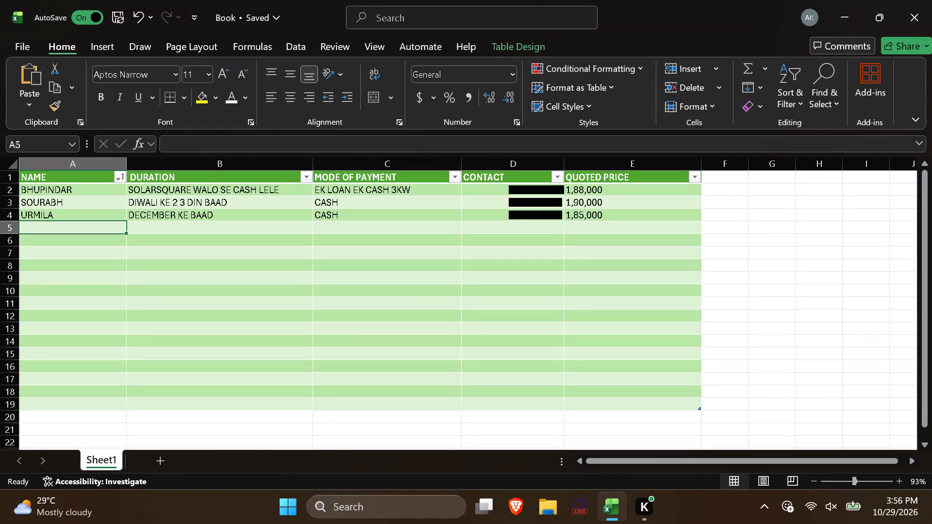
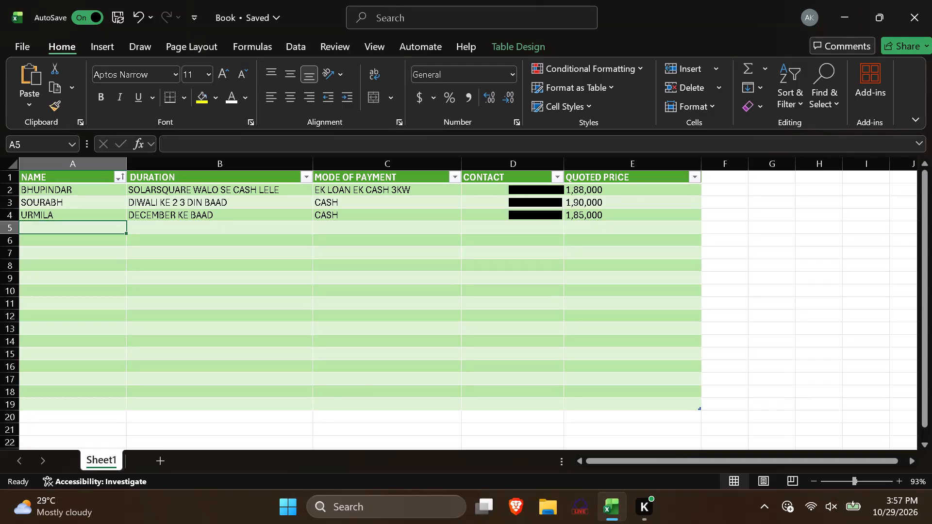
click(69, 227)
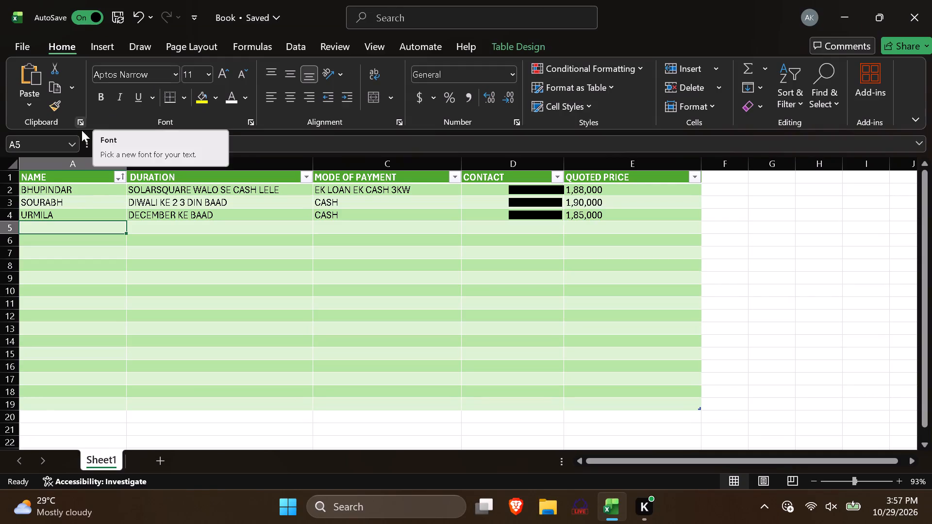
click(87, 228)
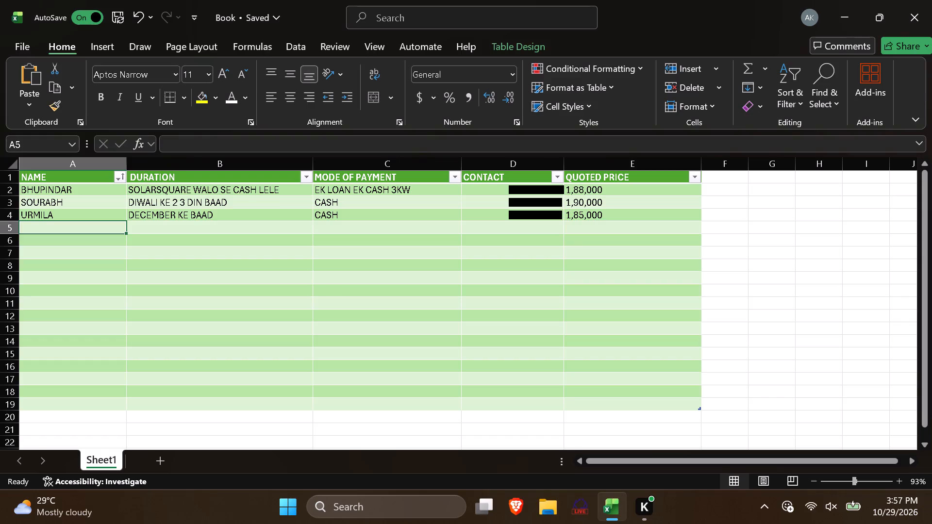
Left-align the contents of the entire CONTACT column, column D.
click(535, 193)
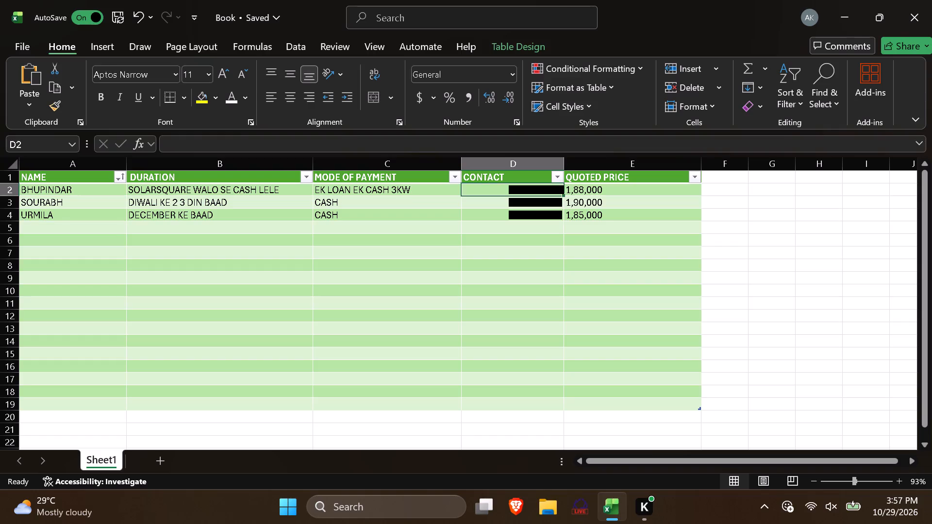
click(543, 165)
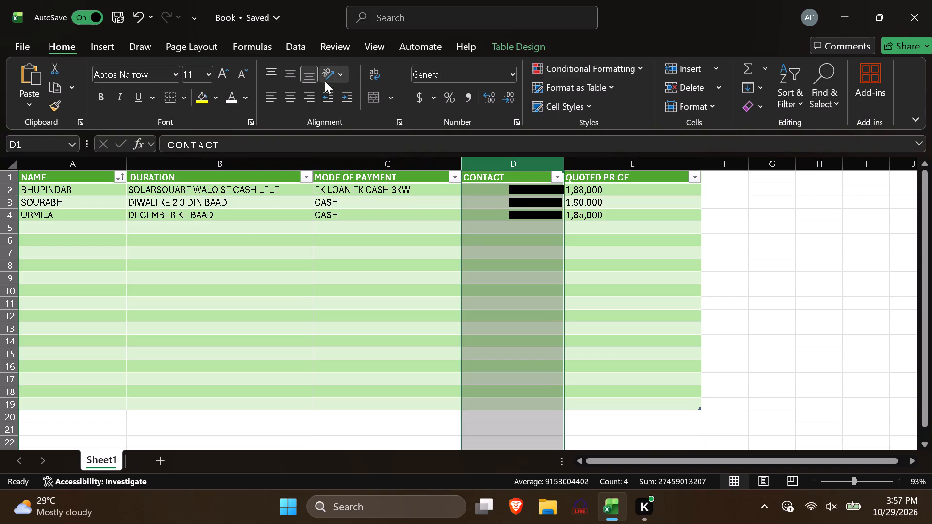
click(271, 93)
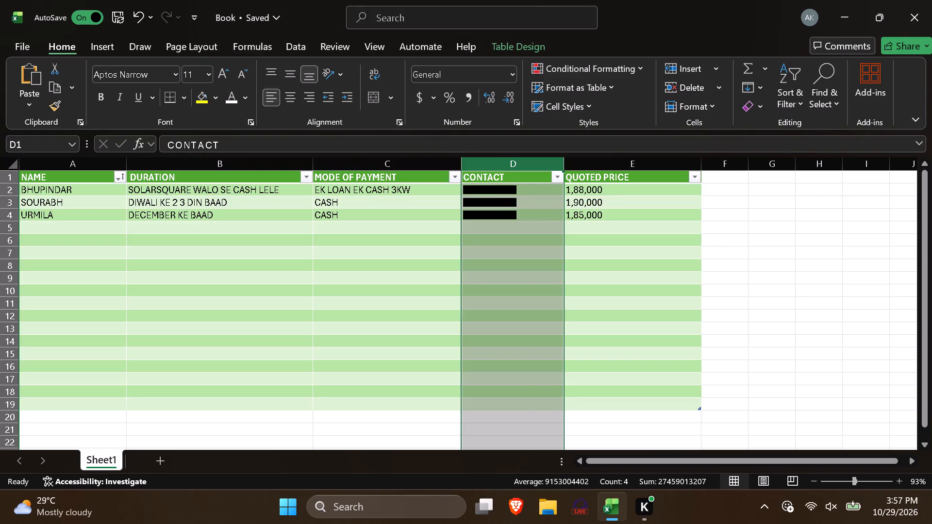
click(767, 255)
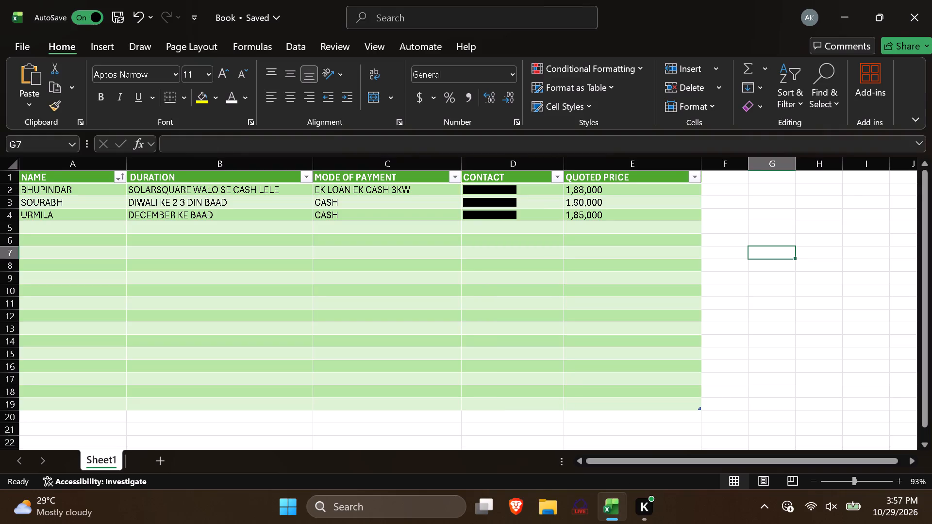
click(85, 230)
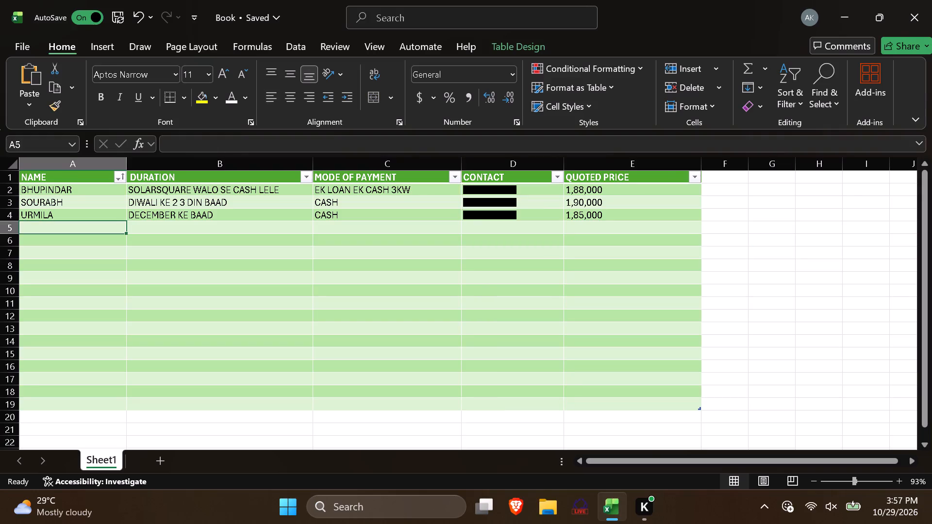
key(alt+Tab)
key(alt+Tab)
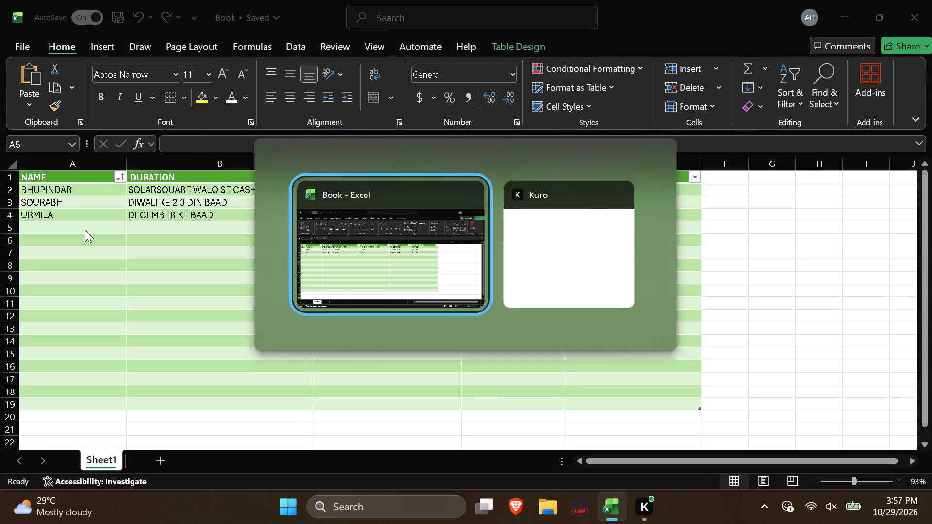
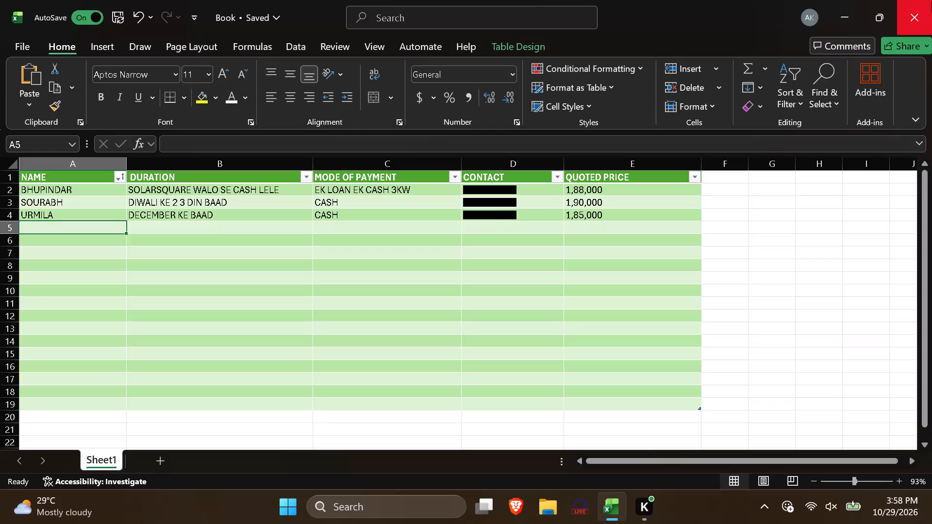
Close the saved client records workbook.
click(931, 1)
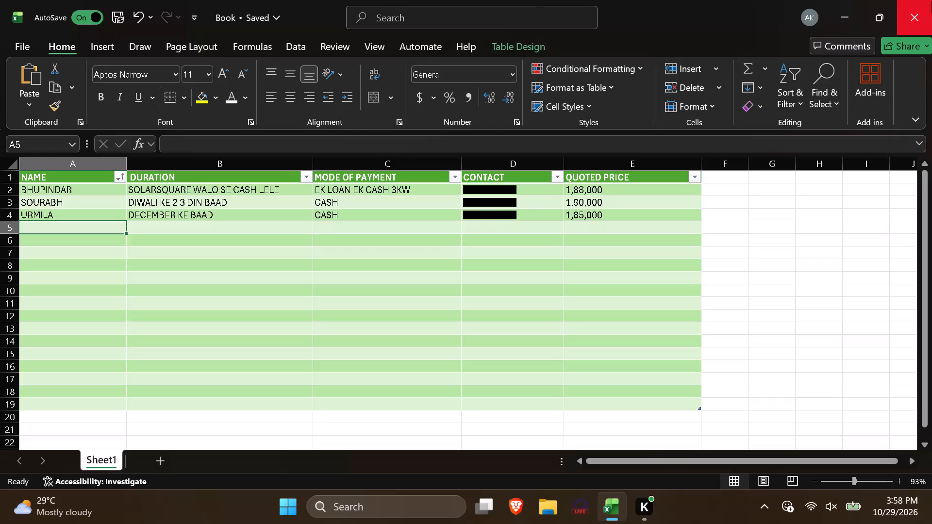